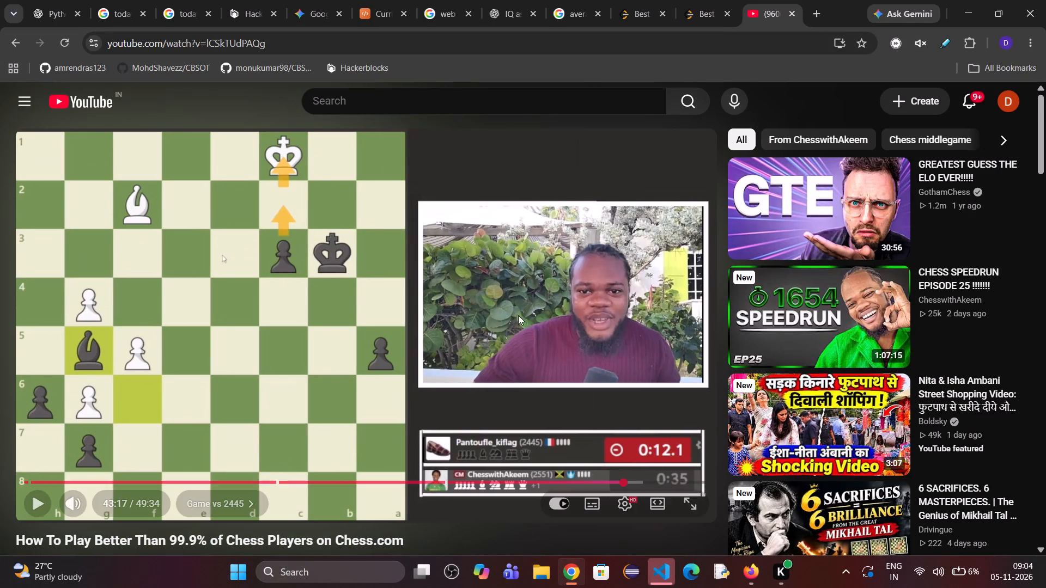
Open the Figma recent files page in a new browser tab.
{"action": "left_click", "coordinate": [821, 7]}
{"action": "type", "text": "fig"}
{"action": "key", "text": "Return"}
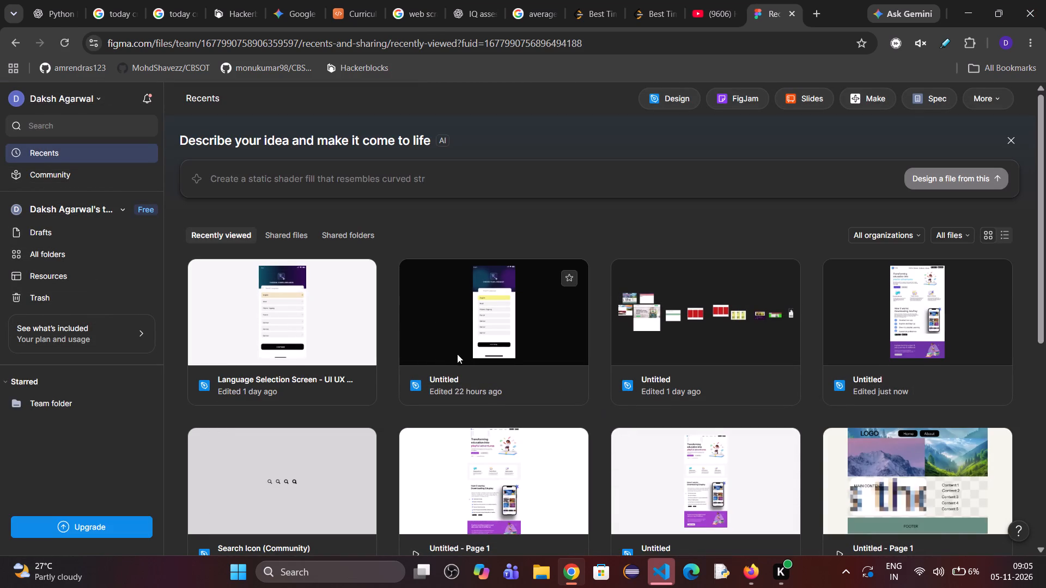
Open the recently viewed design file whose name starts with "Language Selection Screen - UI UX".
{"action": "double_click", "coordinate": [273, 294]}
{"action": "left_click", "coordinate": [276, 295]}
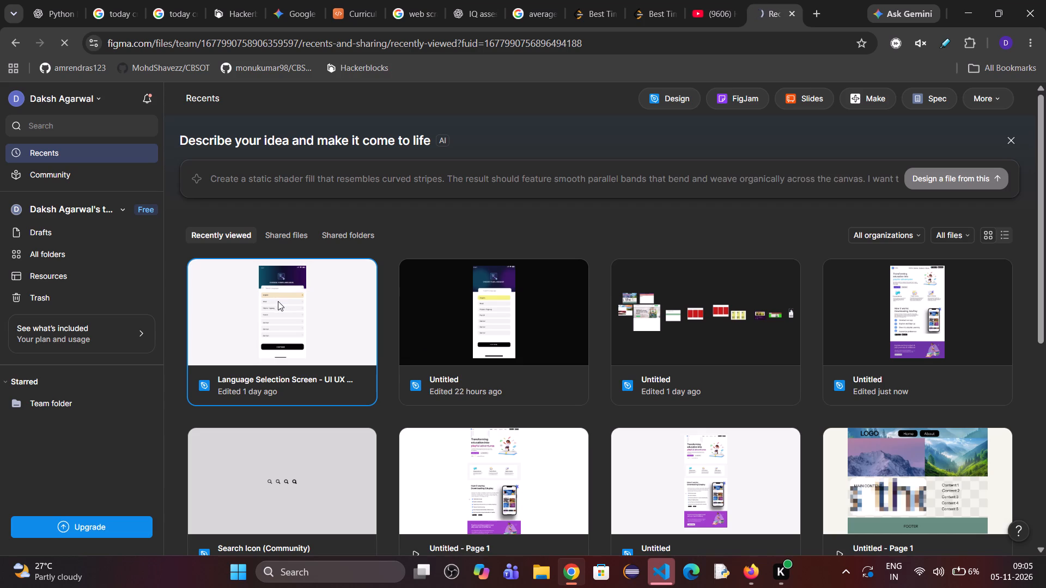
{"action": "triple_click", "coordinate": [309, 316]}
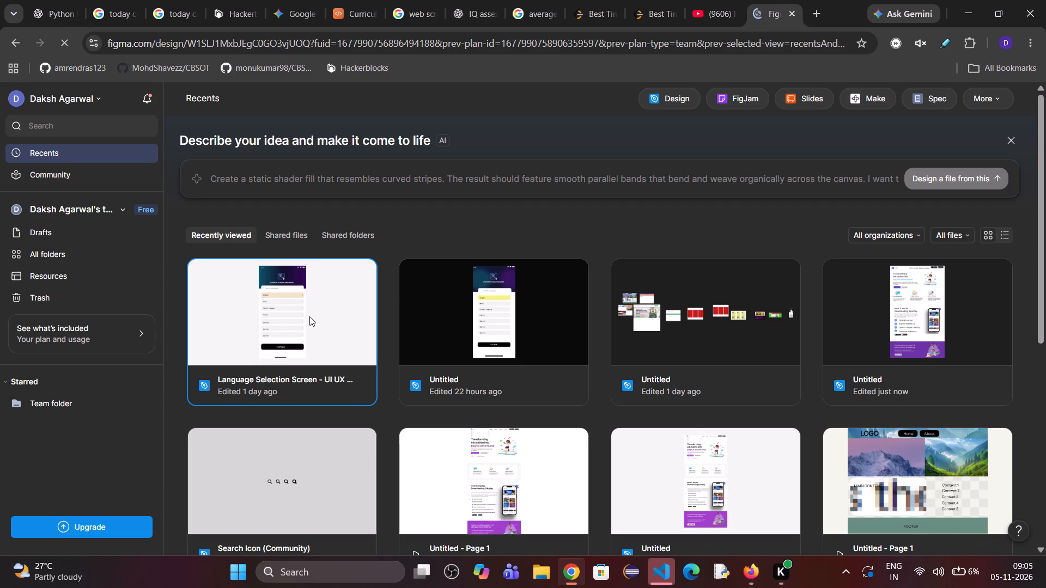
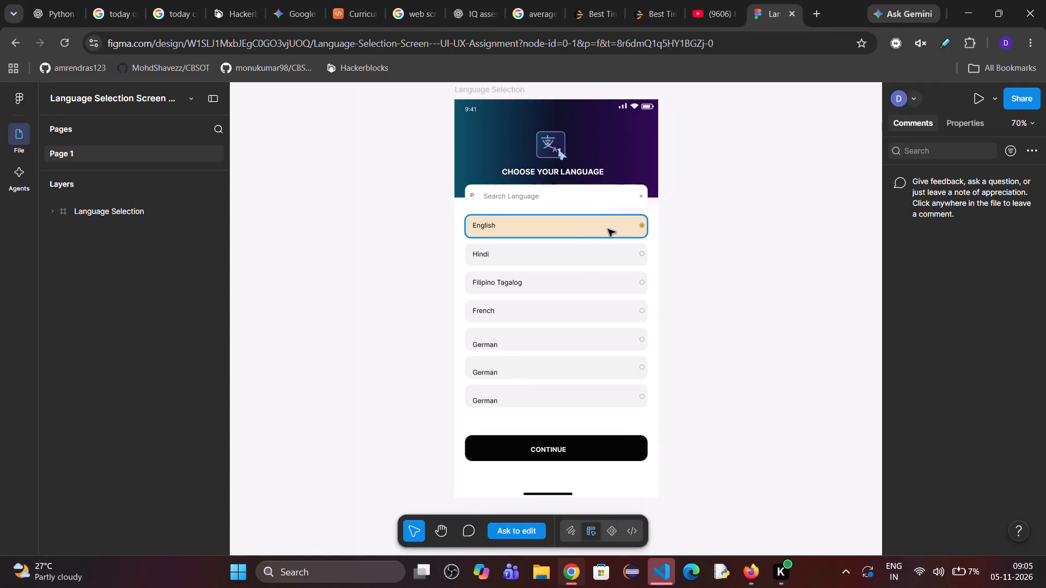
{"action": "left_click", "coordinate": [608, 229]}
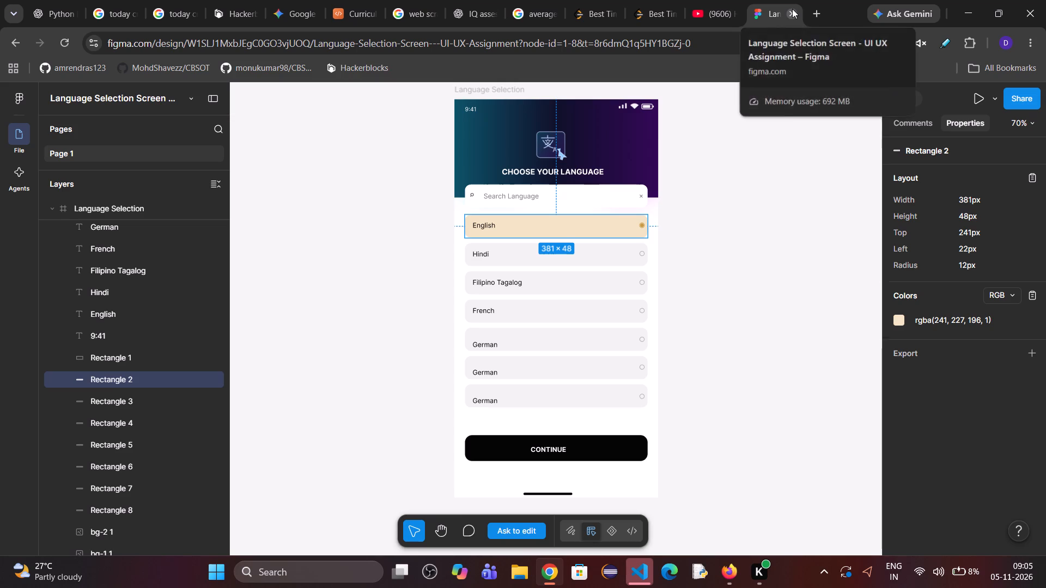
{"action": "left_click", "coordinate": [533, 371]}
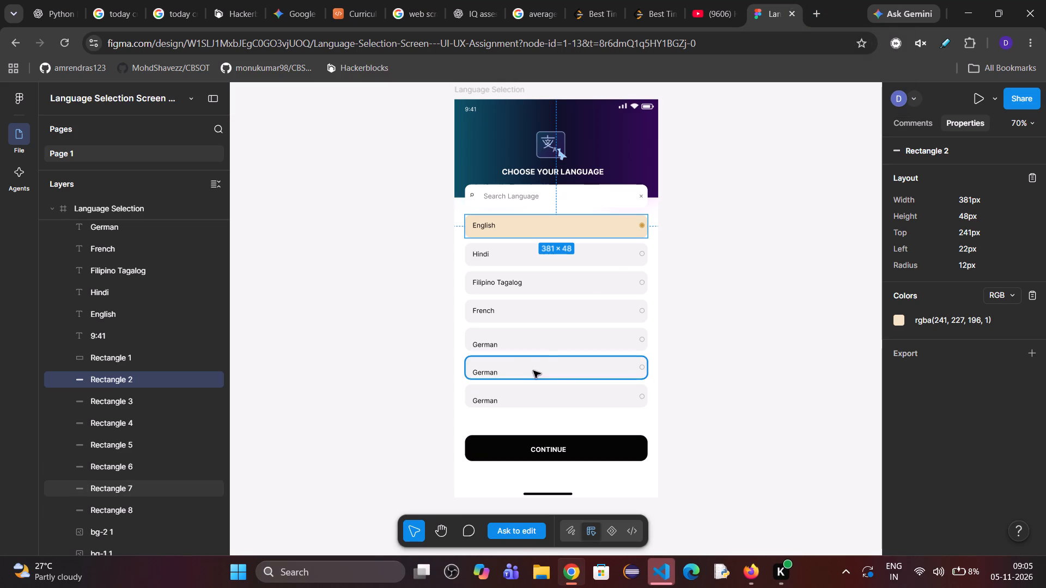
Close the Language Selection Screen file and reopen the Figma recent files page in a new browser tab.
{"action": "left_click", "coordinate": [790, 10]}
{"action": "left_click", "coordinate": [820, 8]}
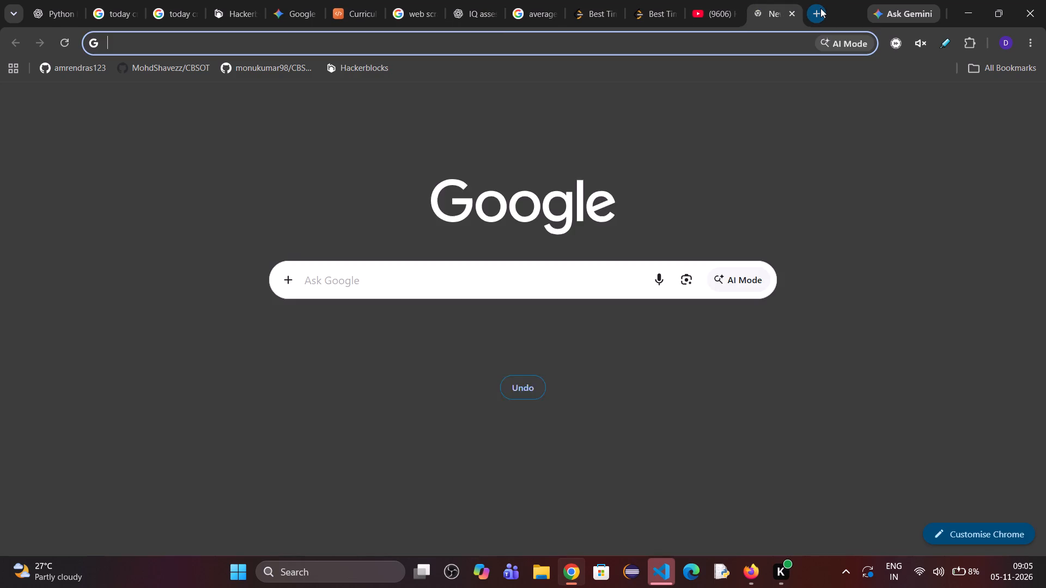
{"action": "type", "text": "fi"}
{"action": "key", "text": "Return"}
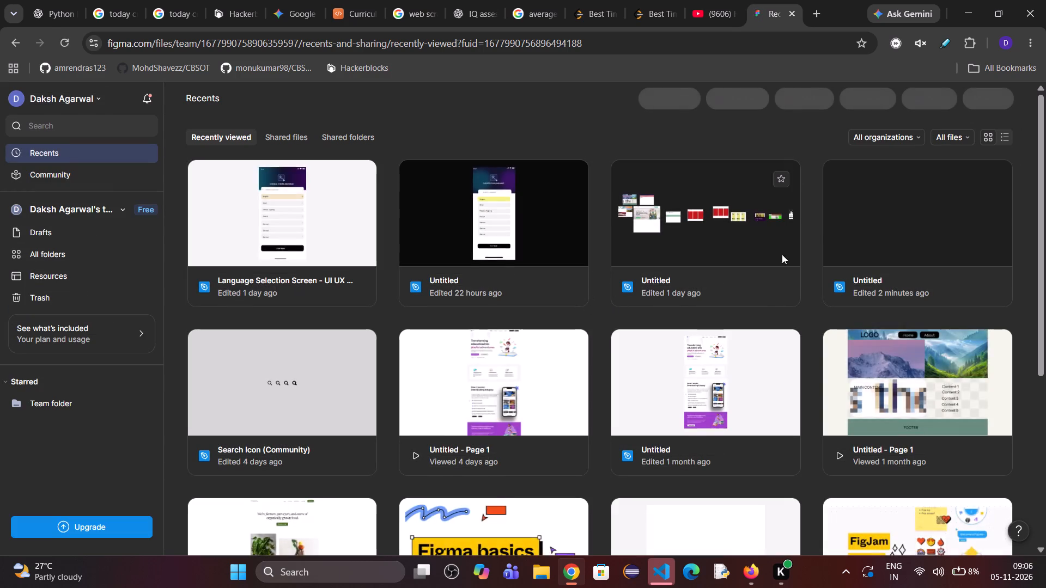
Open the recently viewed Untitled design file that was edited 22 hours ago.
{"action": "scroll", "coordinate": [473, 345], "scroll_direction": "down", "scroll_amount": 2}
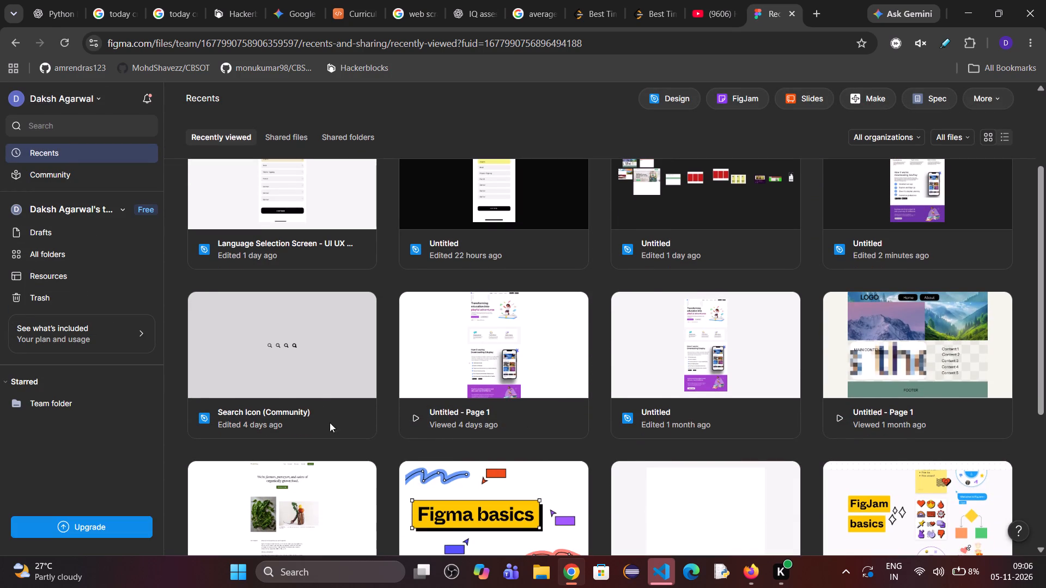
{"action": "scroll", "coordinate": [338, 367], "scroll_direction": "up", "scroll_amount": 2}
{"action": "triple_click", "coordinate": [510, 298]}
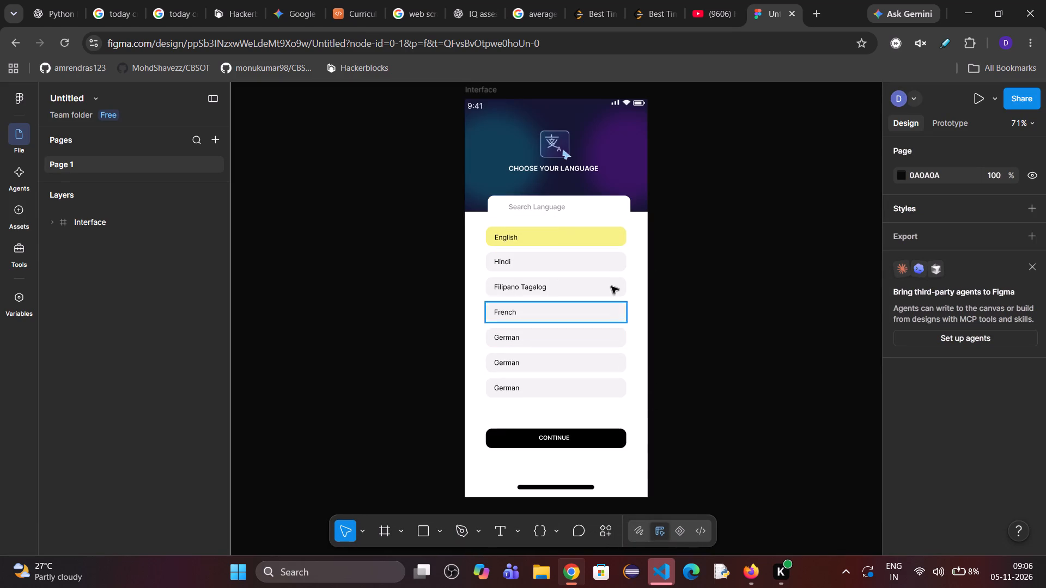
{"action": "left_click", "coordinate": [727, 302]}
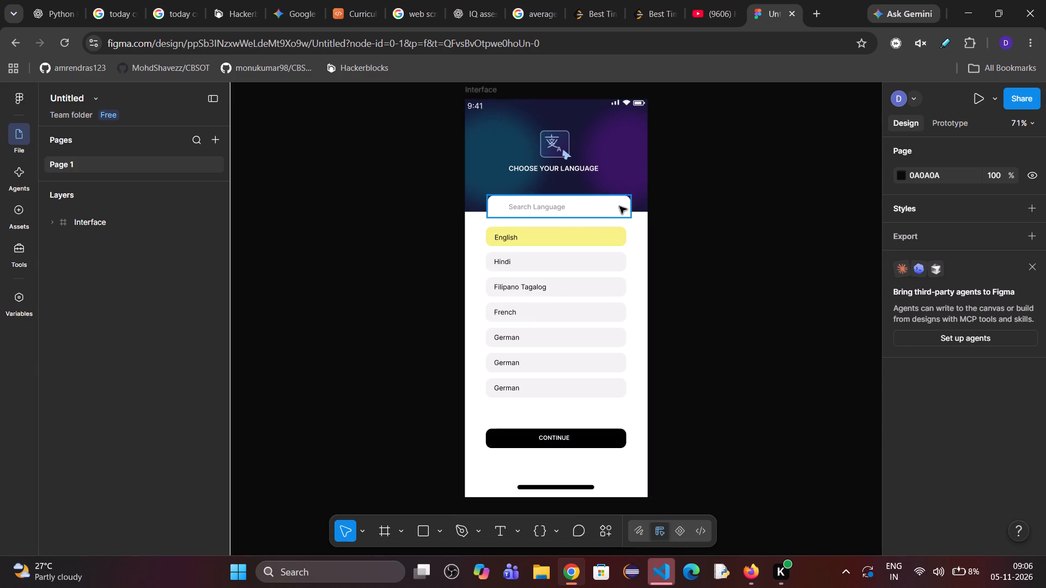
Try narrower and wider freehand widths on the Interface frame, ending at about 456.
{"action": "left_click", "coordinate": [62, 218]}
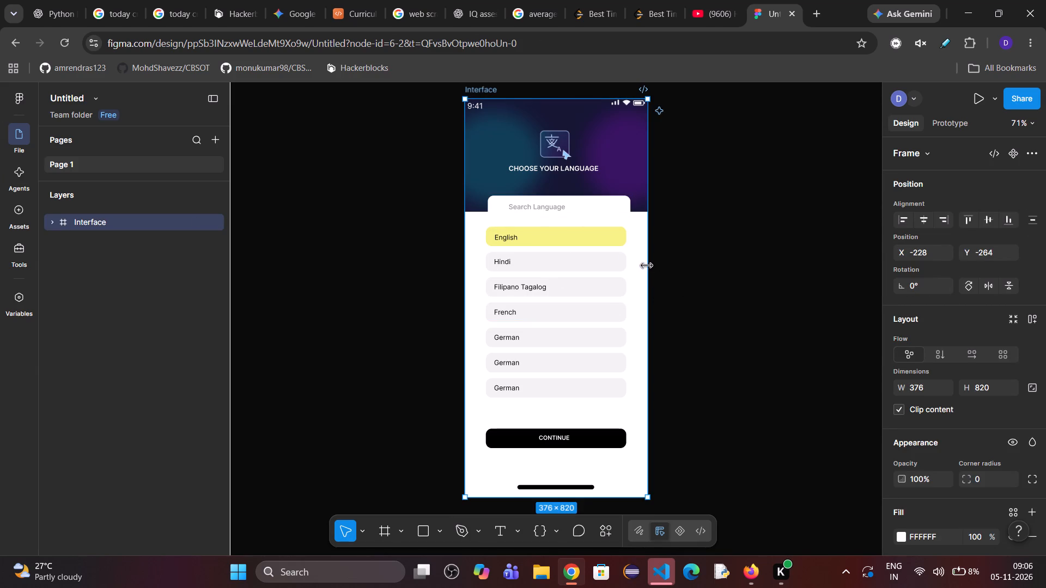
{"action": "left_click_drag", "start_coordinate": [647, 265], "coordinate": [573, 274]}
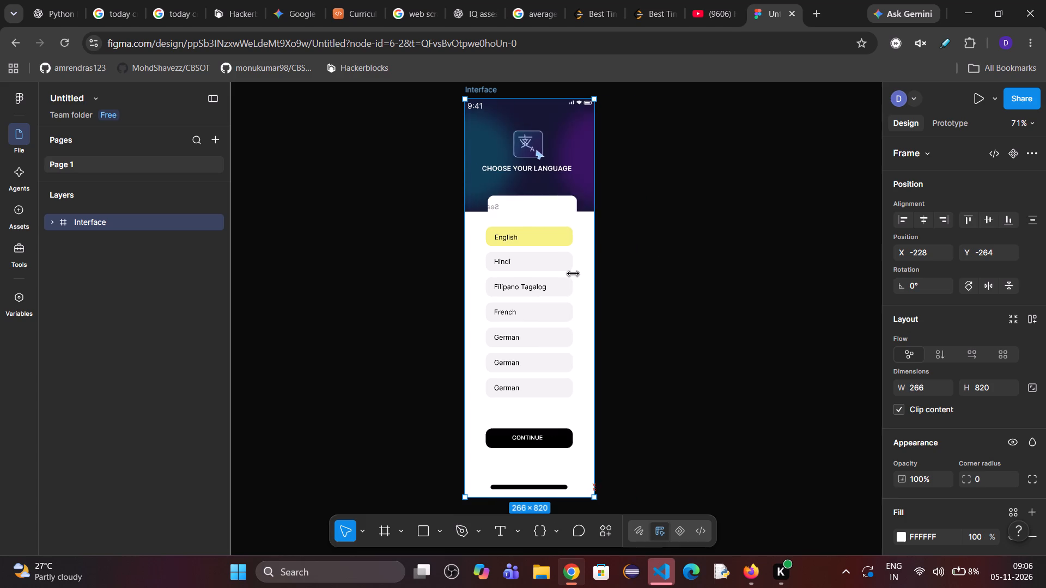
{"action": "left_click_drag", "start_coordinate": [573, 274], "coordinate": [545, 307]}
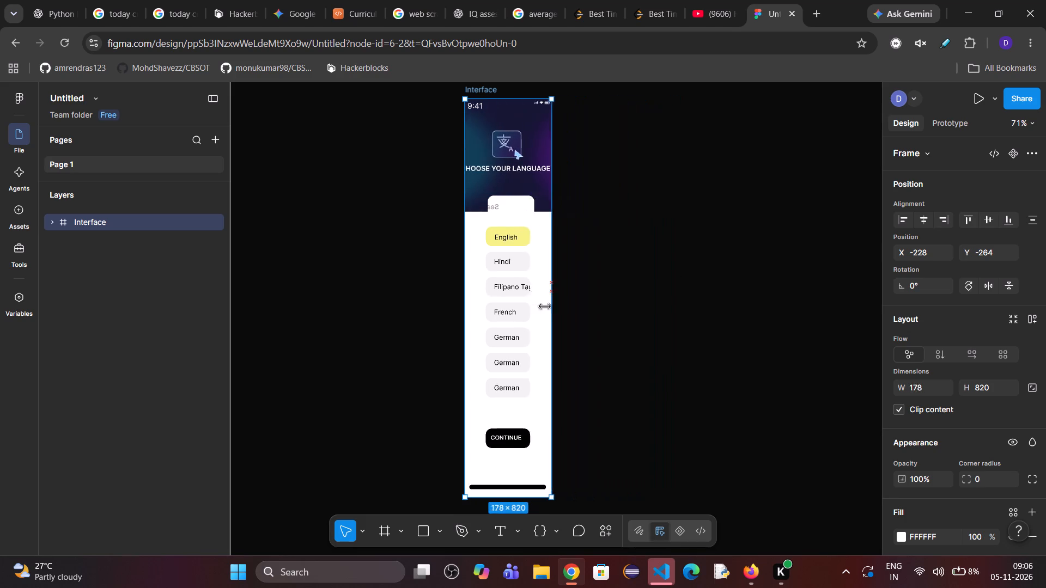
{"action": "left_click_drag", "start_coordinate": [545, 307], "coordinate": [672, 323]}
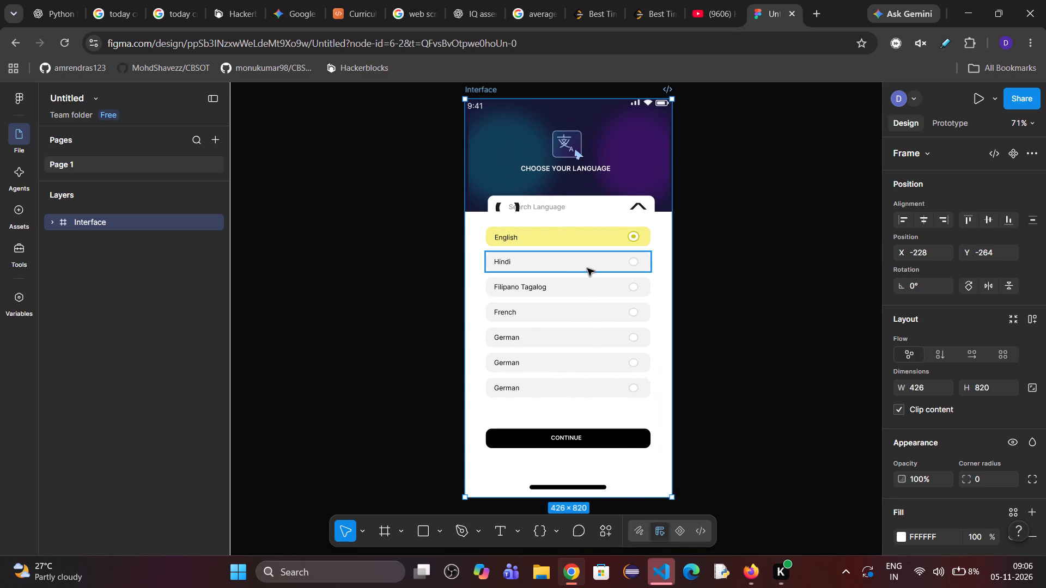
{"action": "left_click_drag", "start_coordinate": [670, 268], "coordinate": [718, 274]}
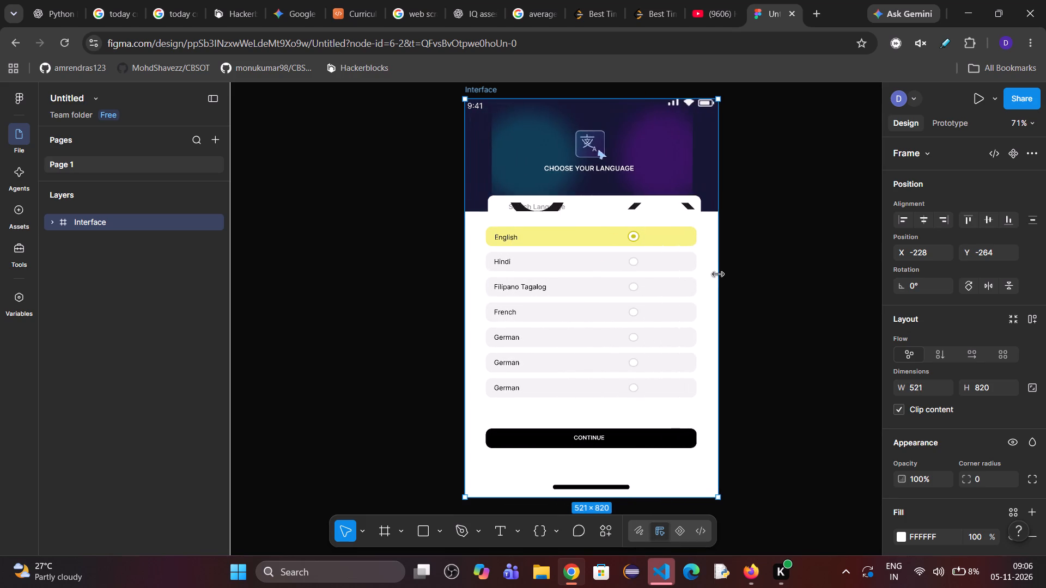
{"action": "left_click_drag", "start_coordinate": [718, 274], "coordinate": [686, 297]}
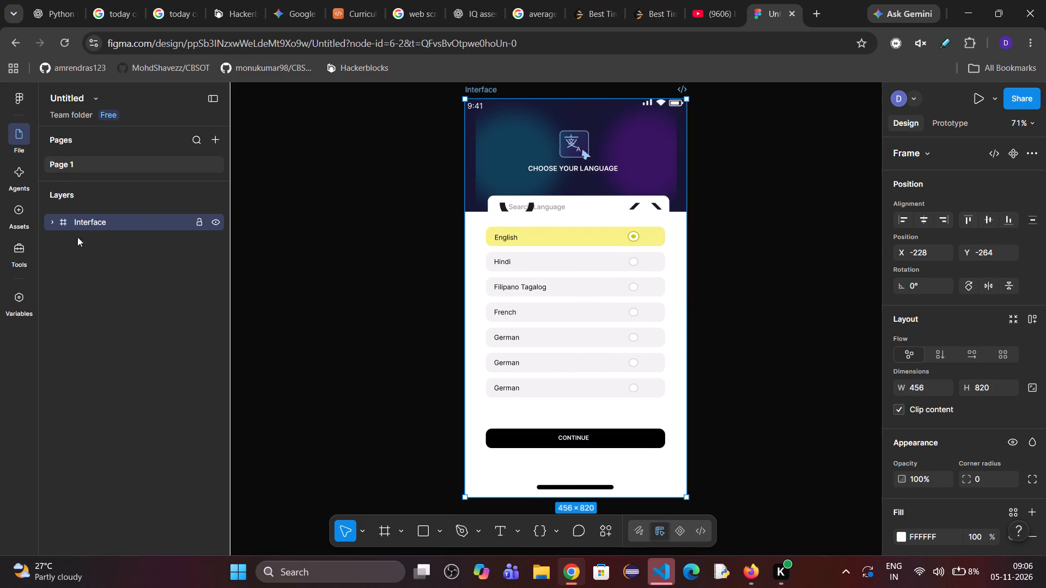
Expand the Interface frame's layers and set the frame's width to 411.
{"action": "left_click", "coordinate": [44, 220]}
{"action": "left_click", "coordinate": [52, 220]}
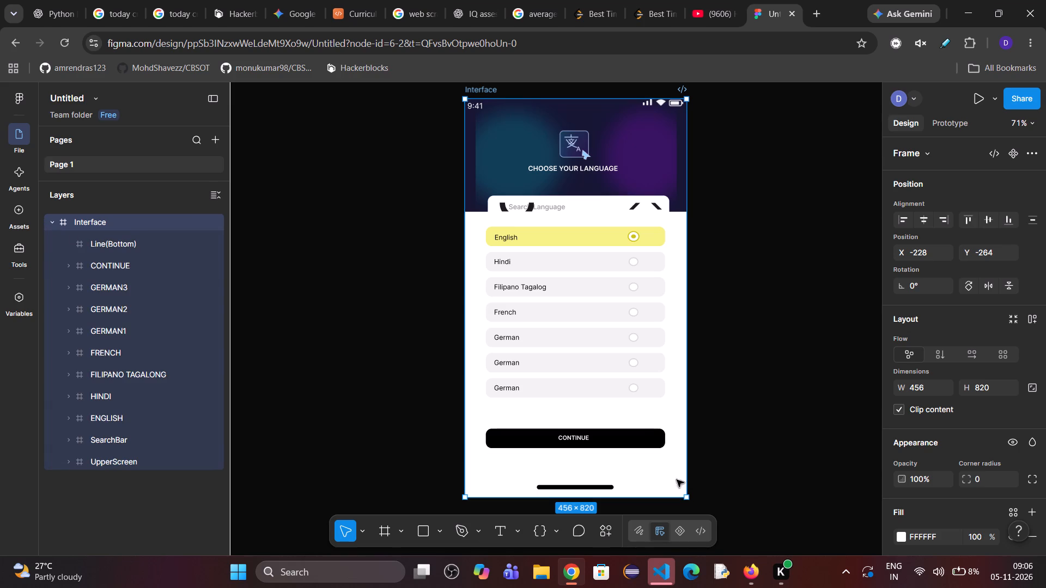
{"action": "left_click", "coordinate": [917, 388]}
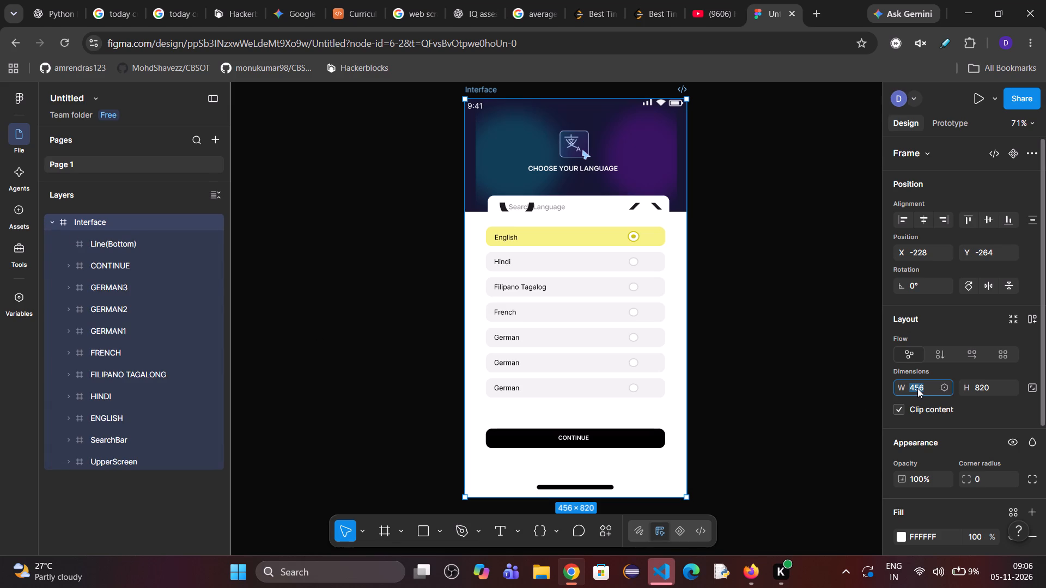
{"action": "type", "text": "411"}
{"action": "key", "text": "Return"}
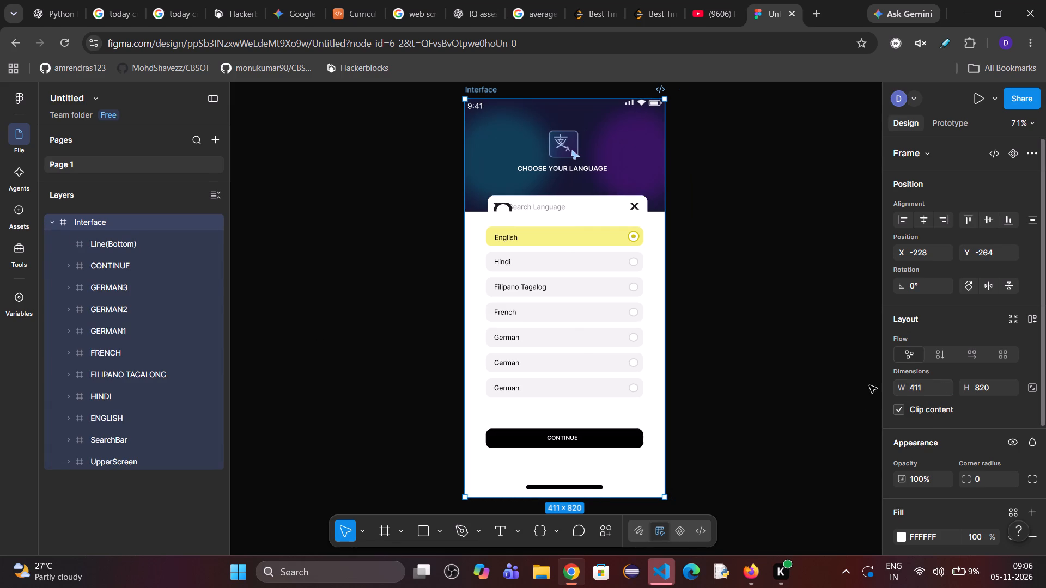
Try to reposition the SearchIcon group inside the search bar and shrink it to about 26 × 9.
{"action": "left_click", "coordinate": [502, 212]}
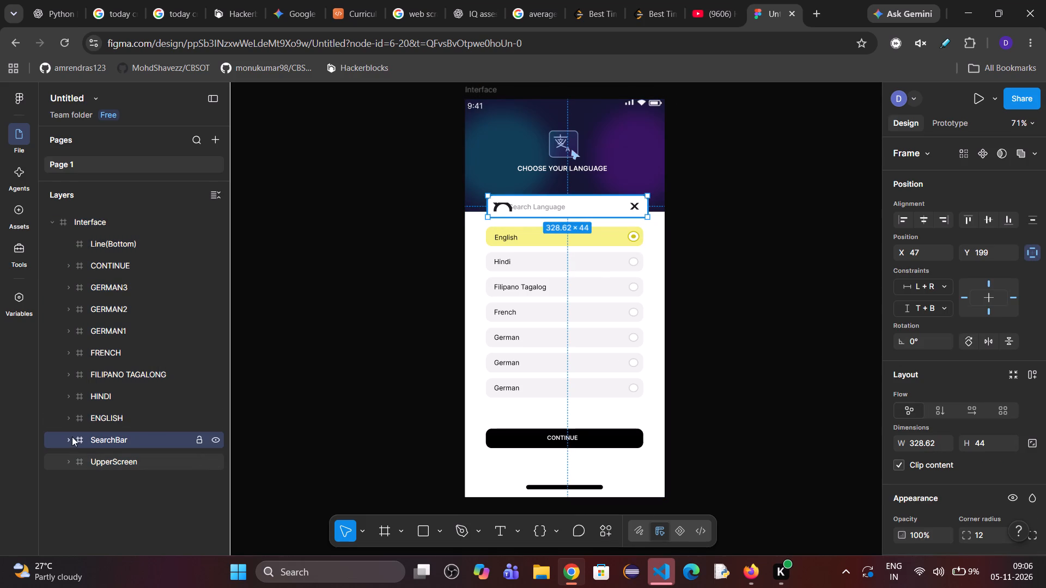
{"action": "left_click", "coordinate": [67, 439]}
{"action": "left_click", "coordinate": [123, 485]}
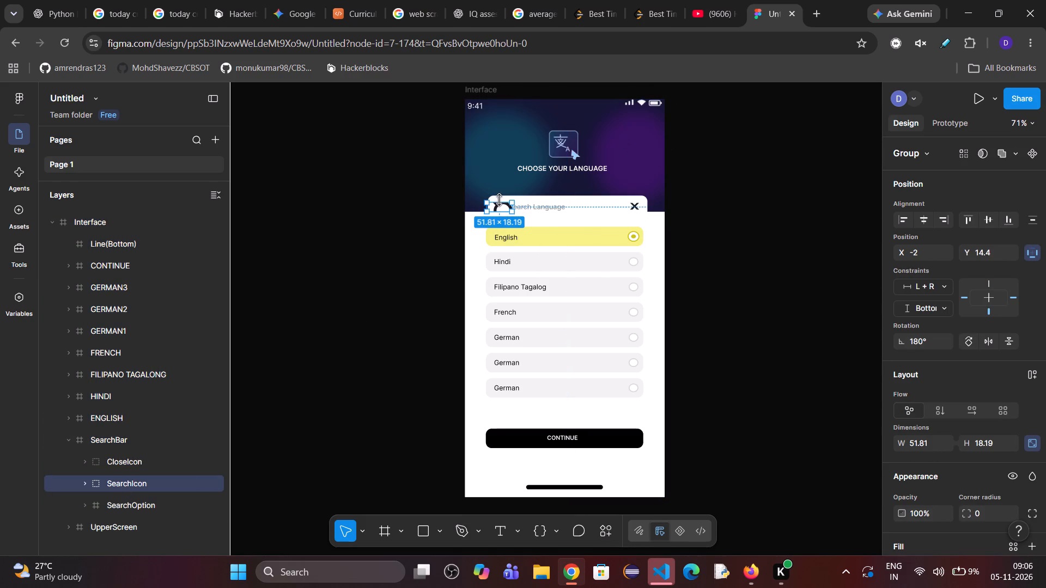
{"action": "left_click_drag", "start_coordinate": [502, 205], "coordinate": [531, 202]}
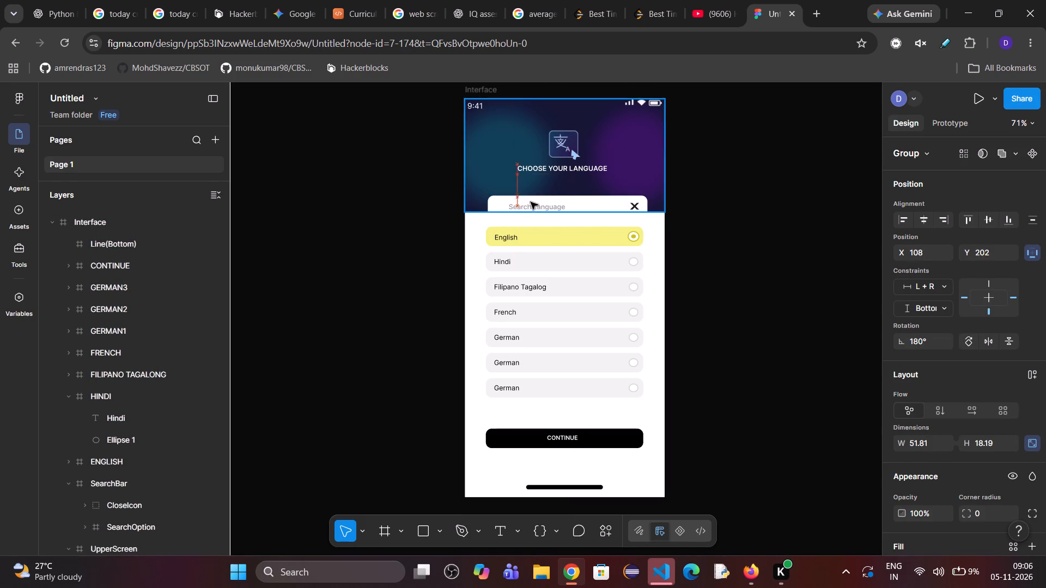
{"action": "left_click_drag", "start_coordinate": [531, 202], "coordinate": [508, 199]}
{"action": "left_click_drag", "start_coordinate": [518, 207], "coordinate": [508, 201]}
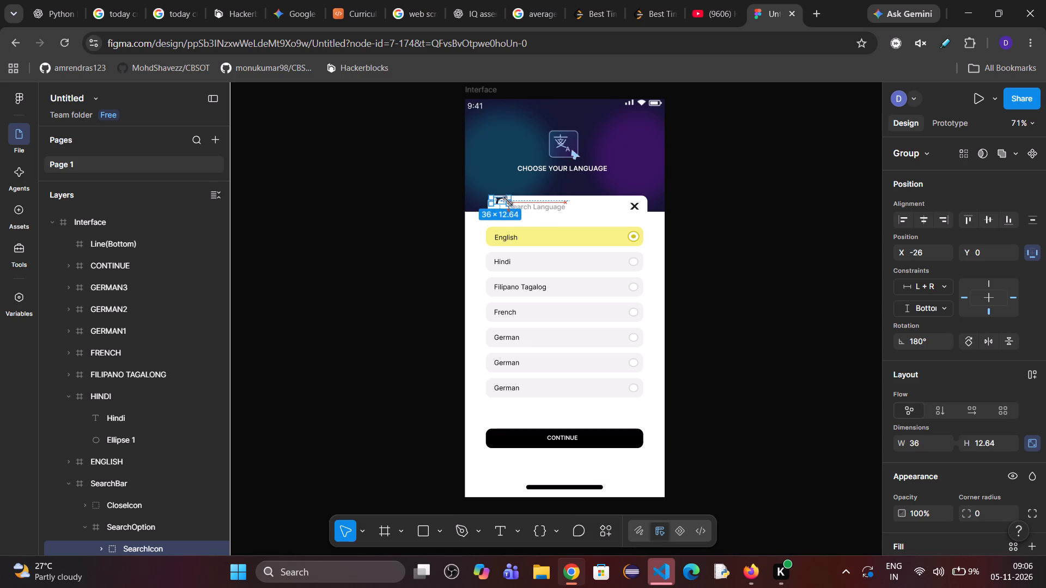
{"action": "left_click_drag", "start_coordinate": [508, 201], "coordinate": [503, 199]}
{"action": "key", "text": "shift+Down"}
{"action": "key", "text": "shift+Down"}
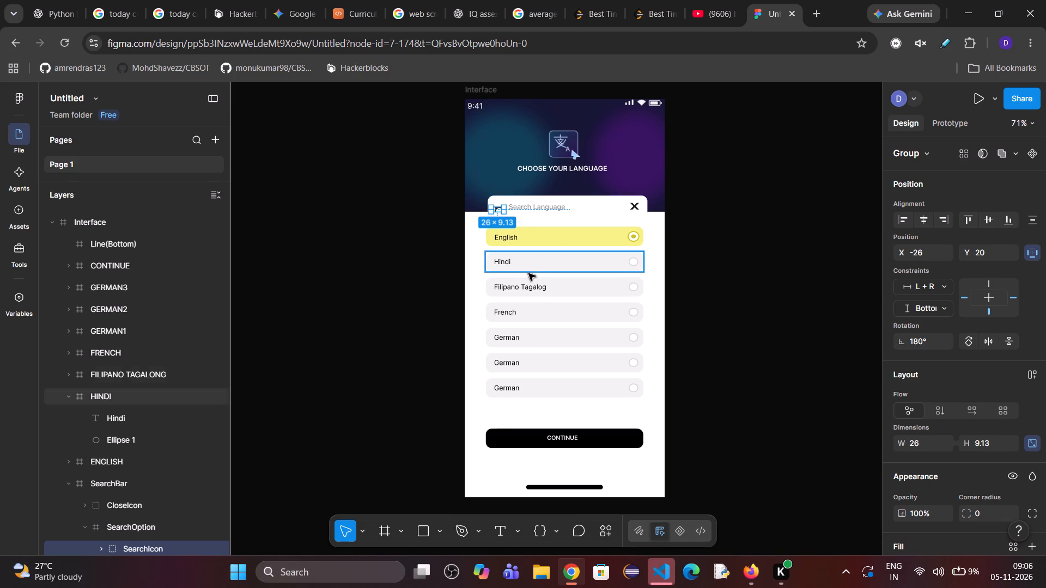
Delete the SearchIcon and CloseIcon groups from the SearchBar frame.
{"action": "key", "text": "Delete"}
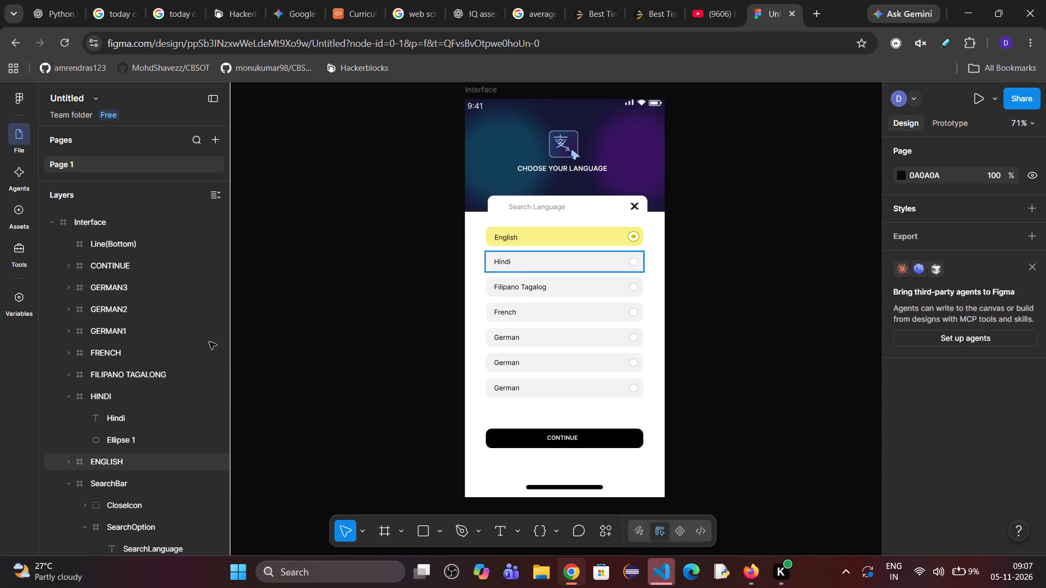
{"action": "left_click", "coordinate": [129, 504]}
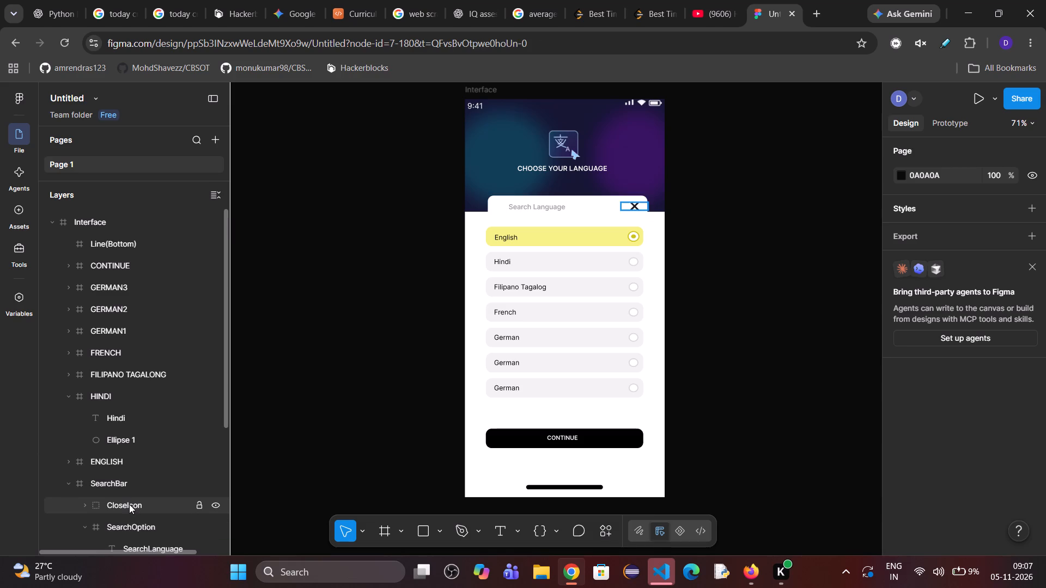
{"action": "key", "text": "Delete"}
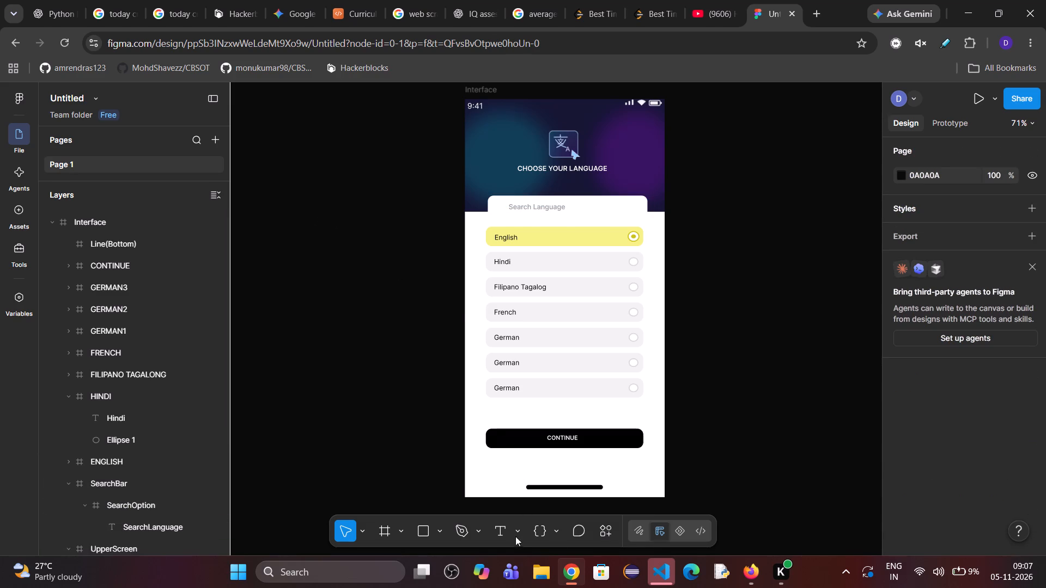
Find "search" in the Material Symbols plugin and insert the plain outlined magnifying-glass symbol at 24dp, weight 400.
{"action": "left_click", "coordinate": [604, 529]}
{"action": "left_click", "coordinate": [370, 356]}
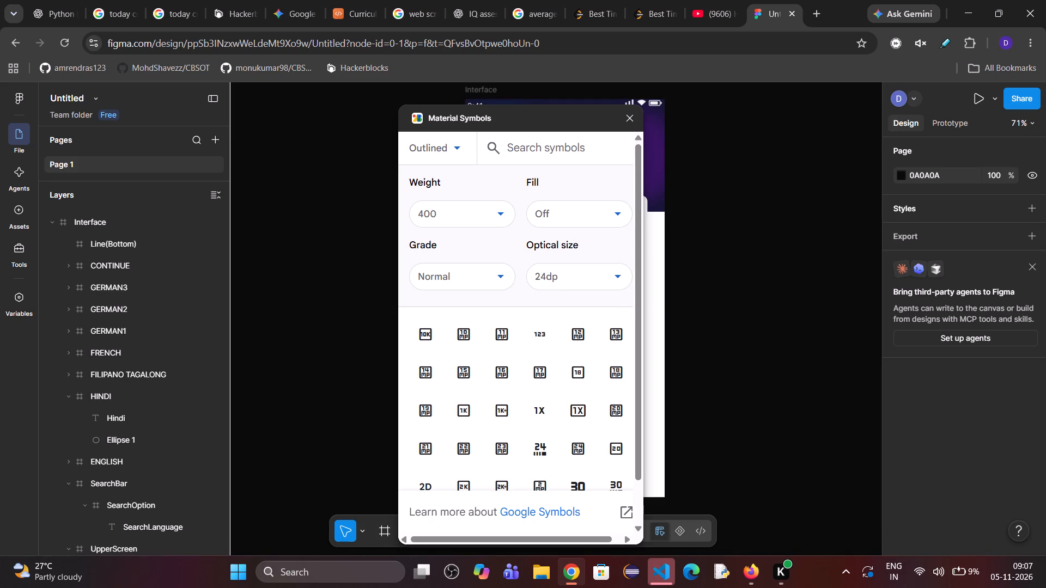
{"action": "left_click", "coordinate": [564, 143]}
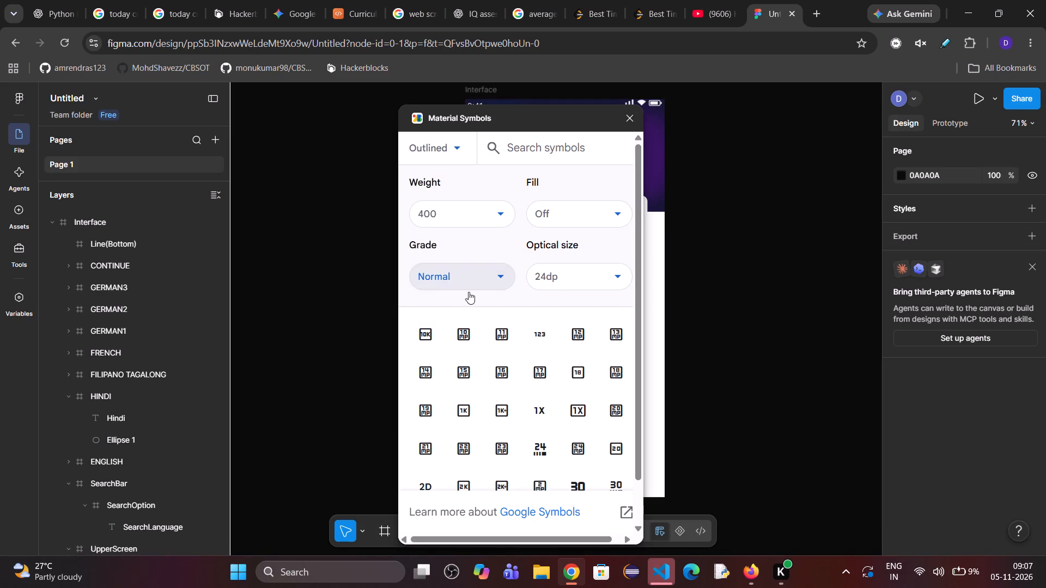
{"action": "type", "text": "sear"}
{"action": "type", "text": "ch"}
{"action": "scroll", "coordinate": [521, 397], "scroll_direction": "down", "scroll_amount": 1}
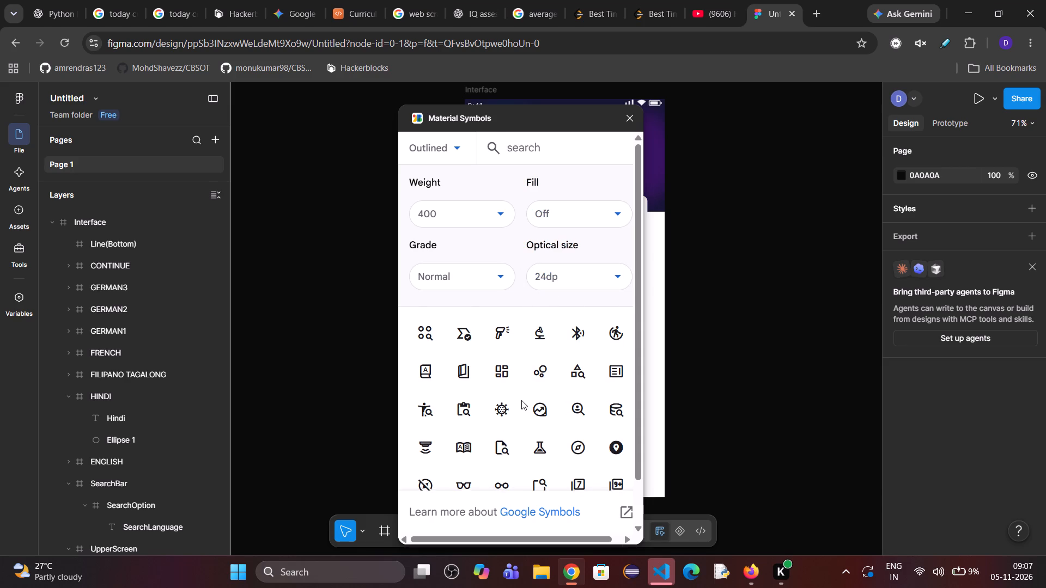
{"action": "scroll", "coordinate": [521, 400], "scroll_direction": "down", "scroll_amount": 8}
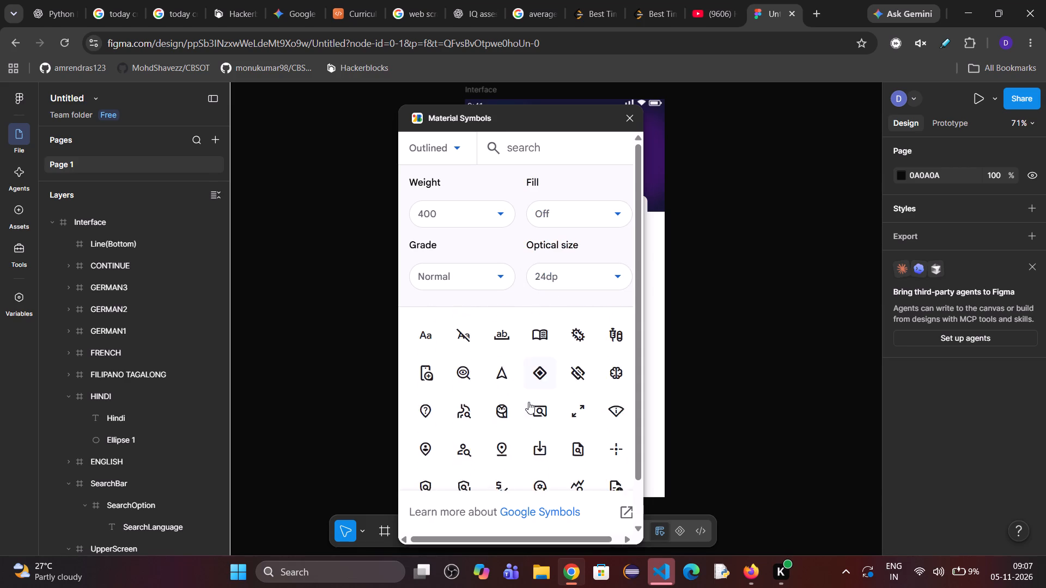
{"action": "left_click", "coordinate": [617, 406]}
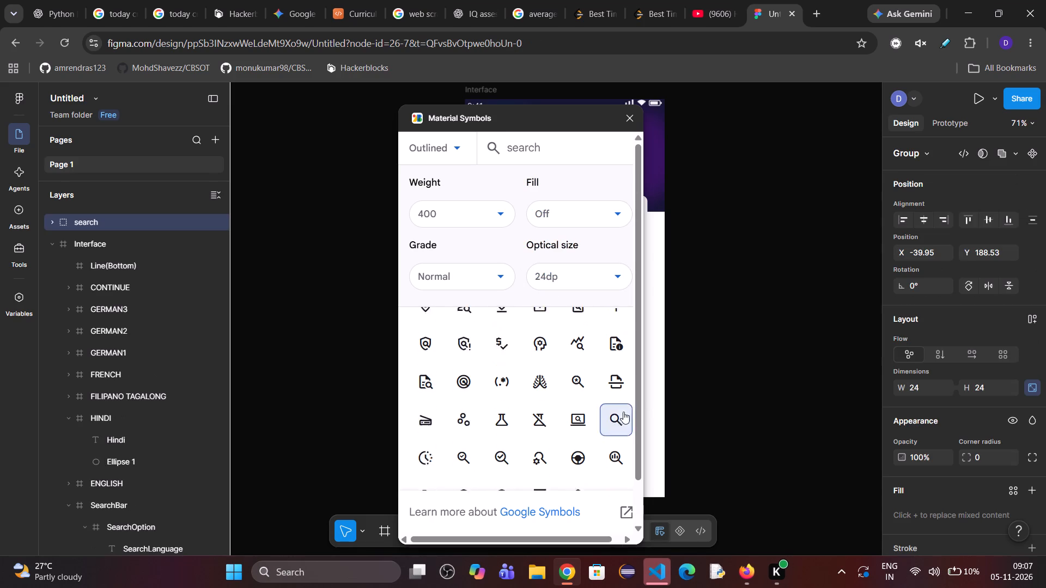
{"action": "left_click", "coordinate": [627, 122]}
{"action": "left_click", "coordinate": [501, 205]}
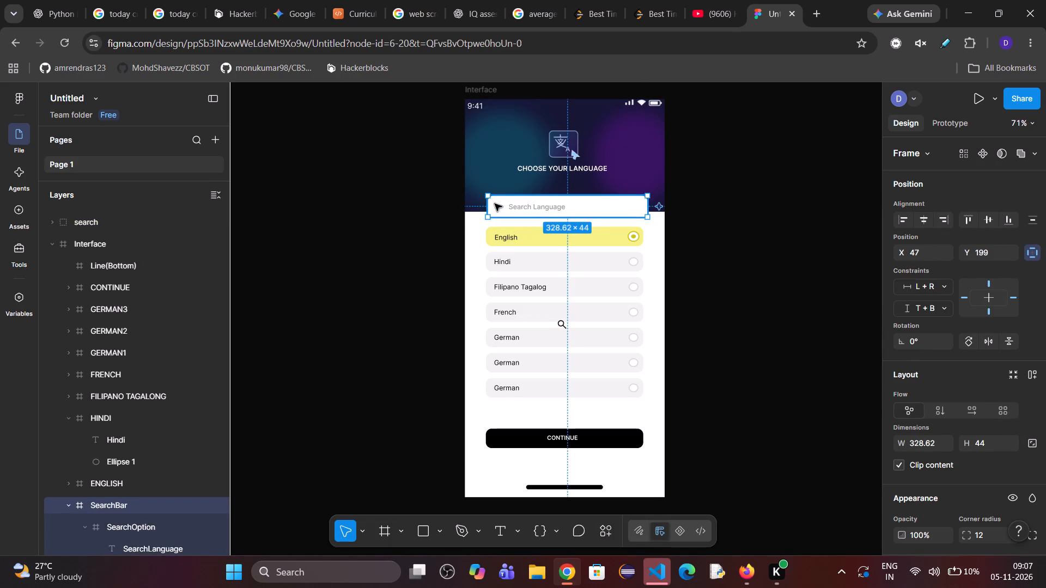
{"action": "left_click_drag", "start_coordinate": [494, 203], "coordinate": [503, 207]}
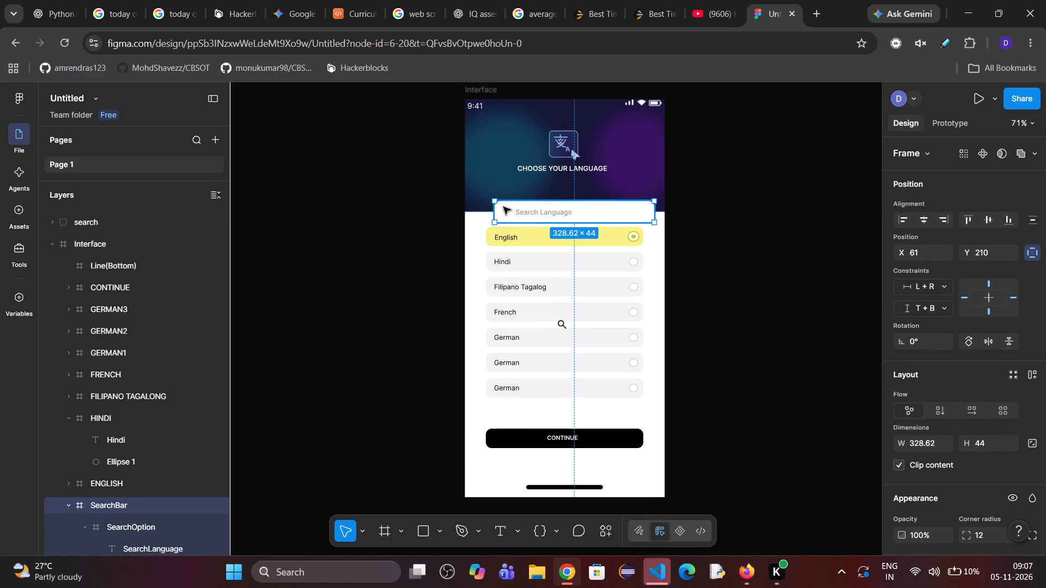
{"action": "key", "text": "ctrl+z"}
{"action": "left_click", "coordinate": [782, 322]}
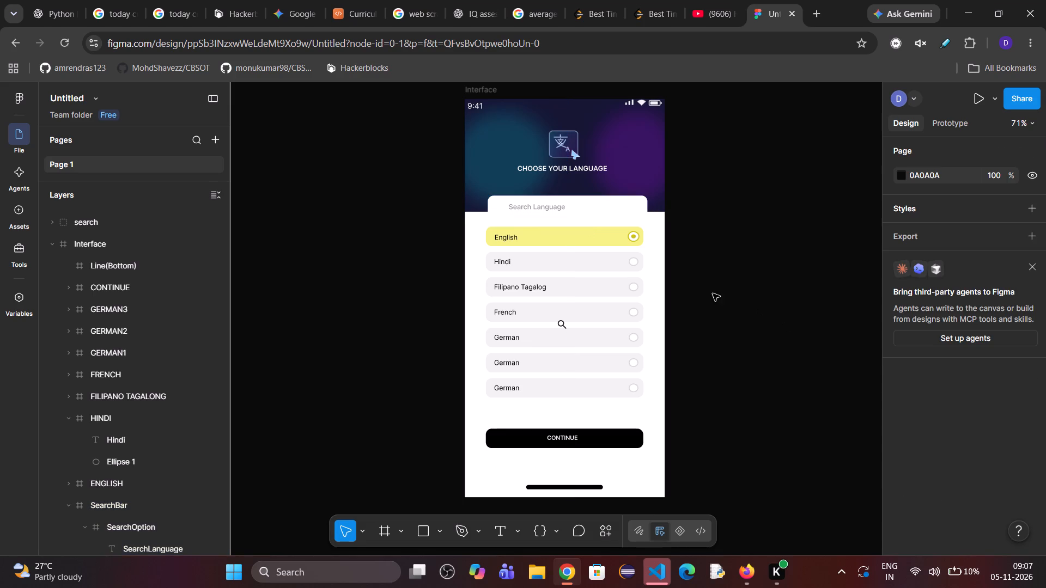
Move the new magnifying-glass icon into the search bar, just before the "Search Language" text.
{"action": "left_click", "coordinate": [561, 325]}
{"action": "left_click_drag", "start_coordinate": [561, 325], "coordinate": [496, 206]}
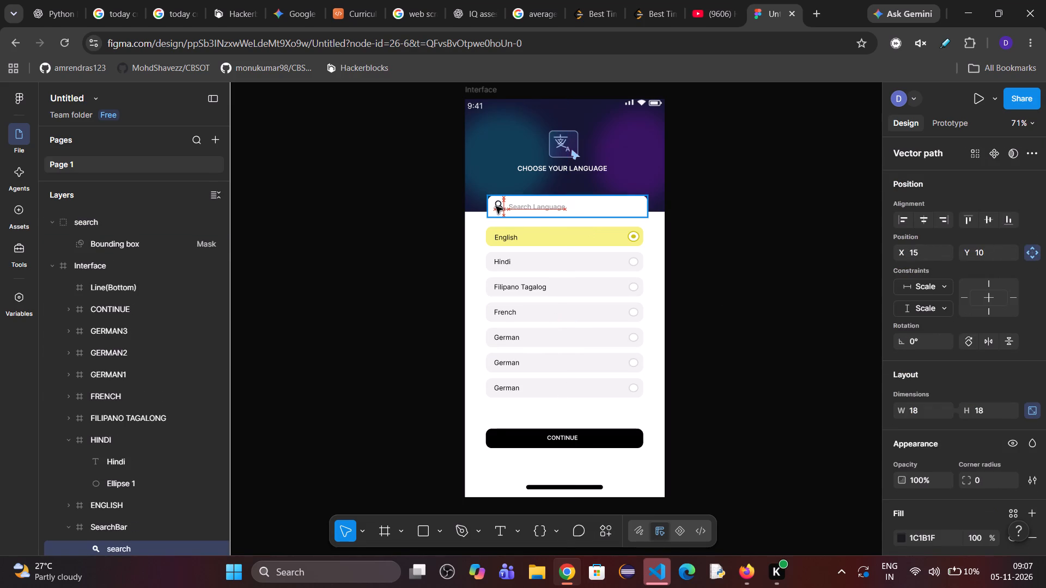
{"action": "left_click_drag", "start_coordinate": [496, 206], "coordinate": [496, 208]}
{"action": "left_click", "coordinate": [702, 288]}
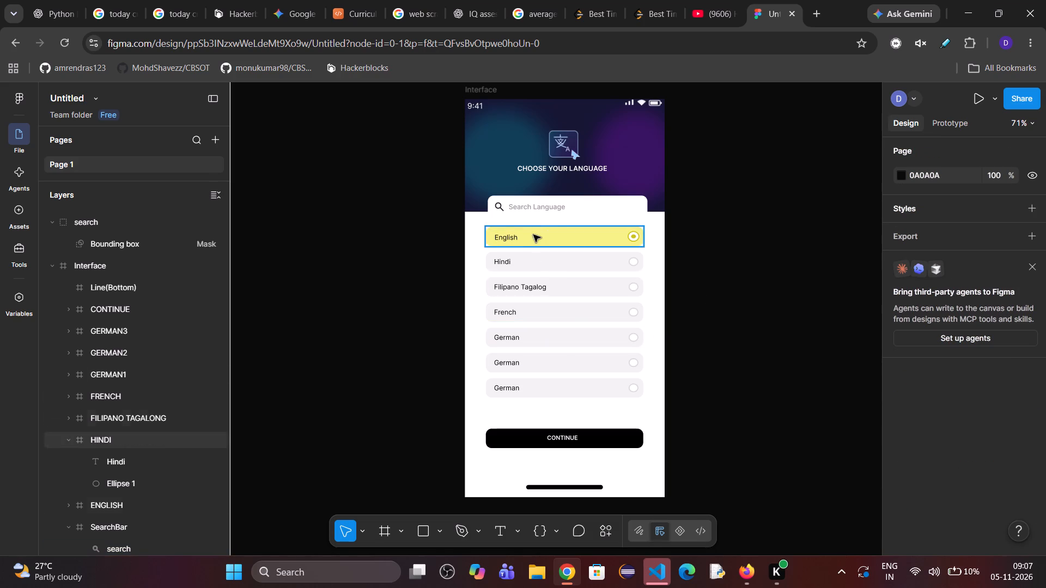
Find "close" in the Material Symbols plugin and insert the plain outlined X symbol at 24dp, weight 400.
{"action": "left_click", "coordinate": [592, 534]}
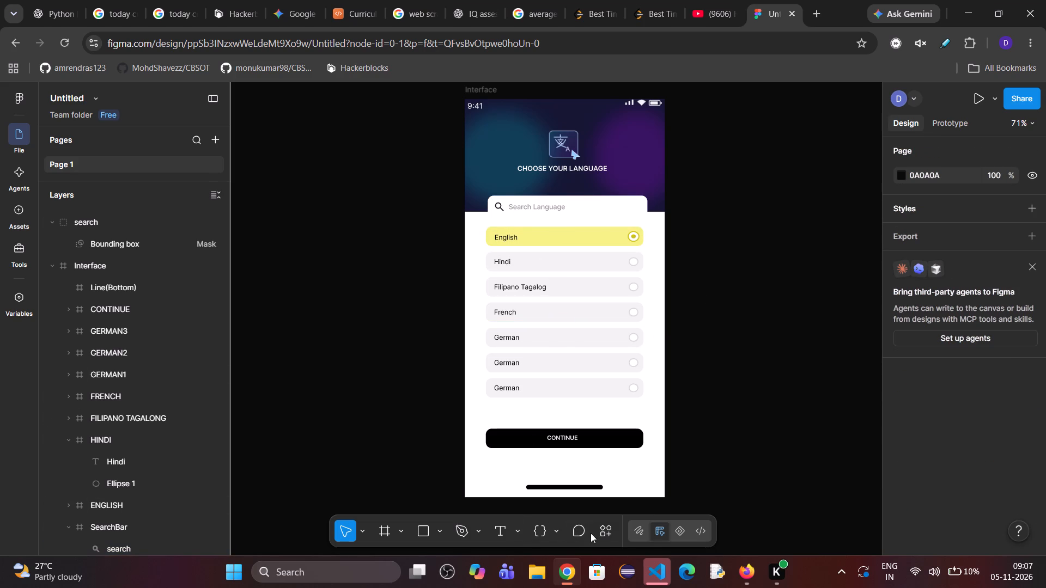
{"action": "left_click", "coordinate": [595, 535]}
{"action": "left_click", "coordinate": [449, 351]}
{"action": "left_click", "coordinate": [573, 155]}
{"action": "type", "text": "close"}
{"action": "left_click", "coordinate": [542, 150]}
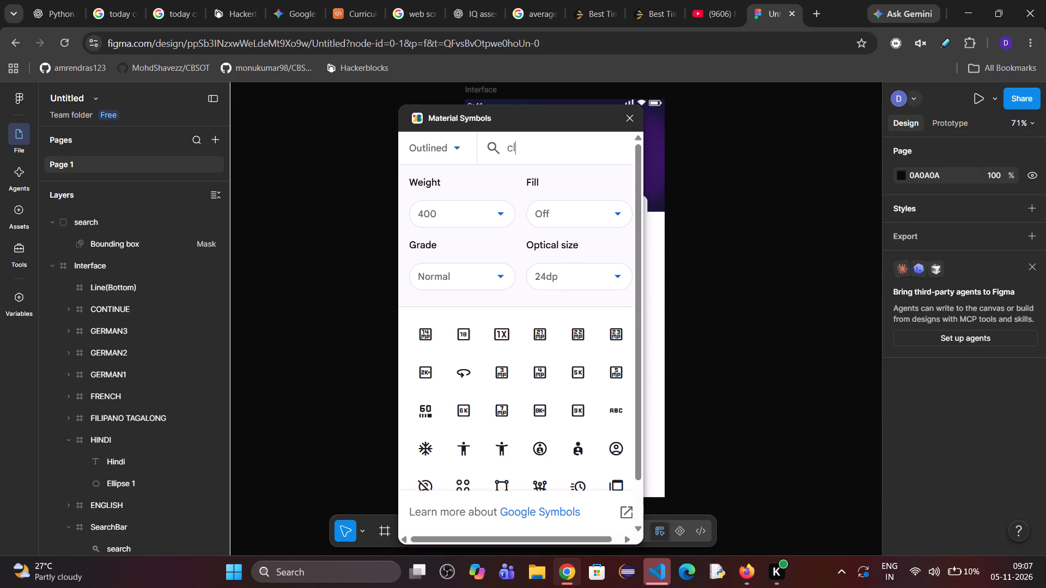
{"action": "type", "text": "ose"}
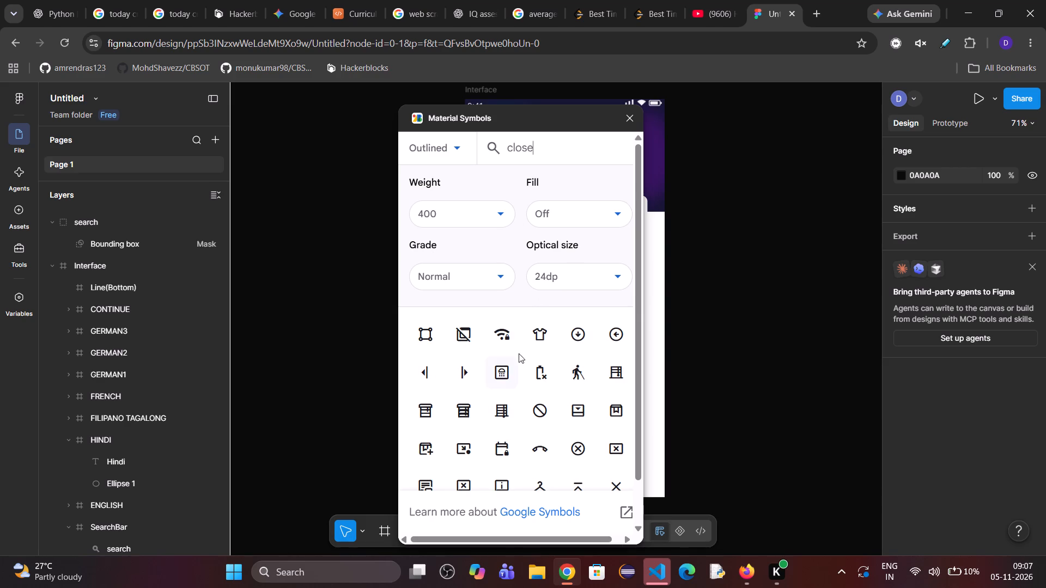
{"action": "scroll", "coordinate": [558, 382], "scroll_direction": "down", "scroll_amount": 2}
{"action": "left_click", "coordinate": [622, 348]}
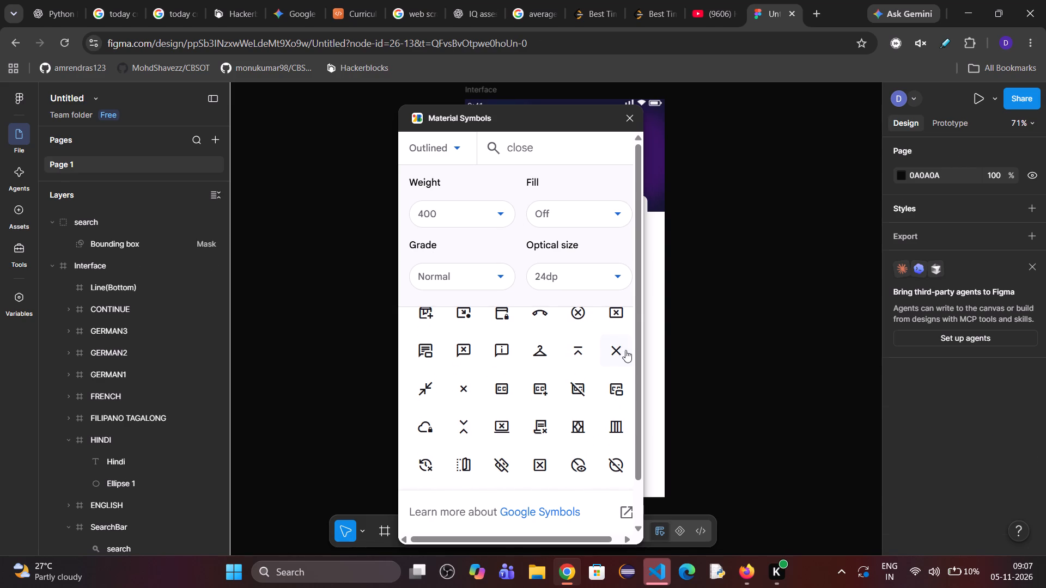
{"action": "left_click", "coordinate": [624, 113]}
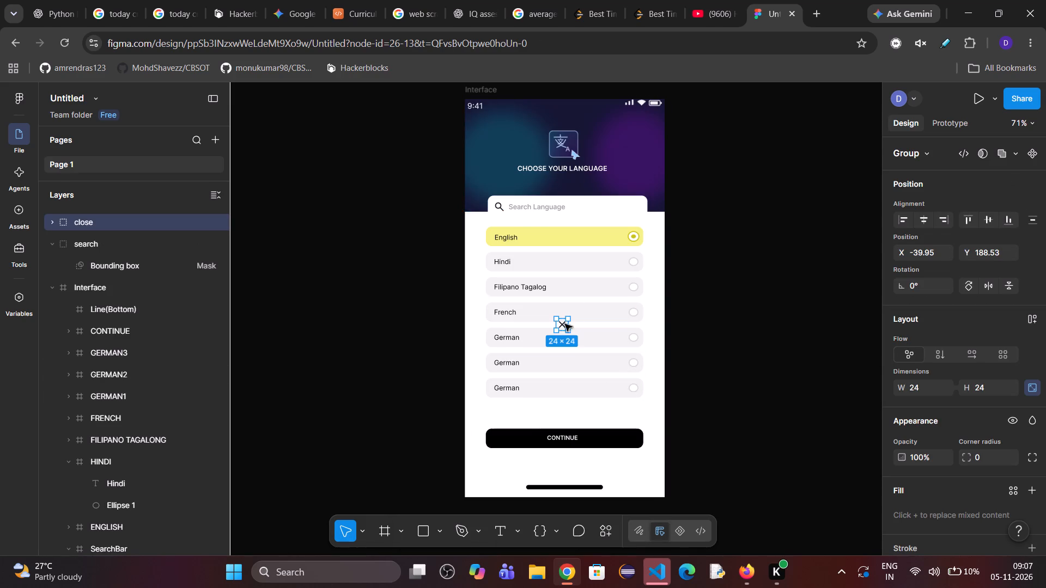
Move the new close icon into the far end of the search bar, opposite the magnifying-glass icon.
{"action": "left_click_drag", "start_coordinate": [560, 322], "coordinate": [634, 206]}
{"action": "left_click", "coordinate": [702, 278]}
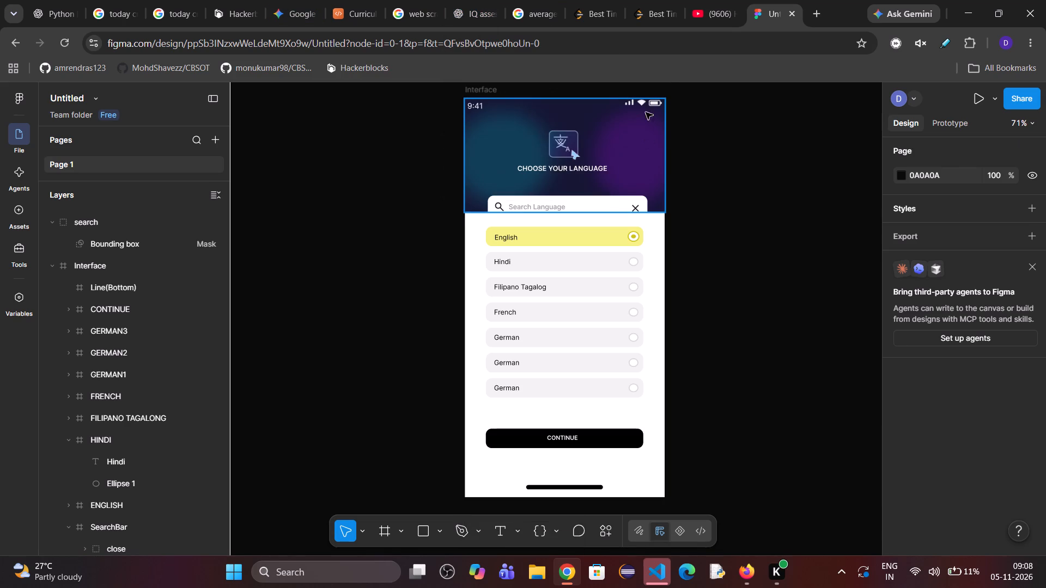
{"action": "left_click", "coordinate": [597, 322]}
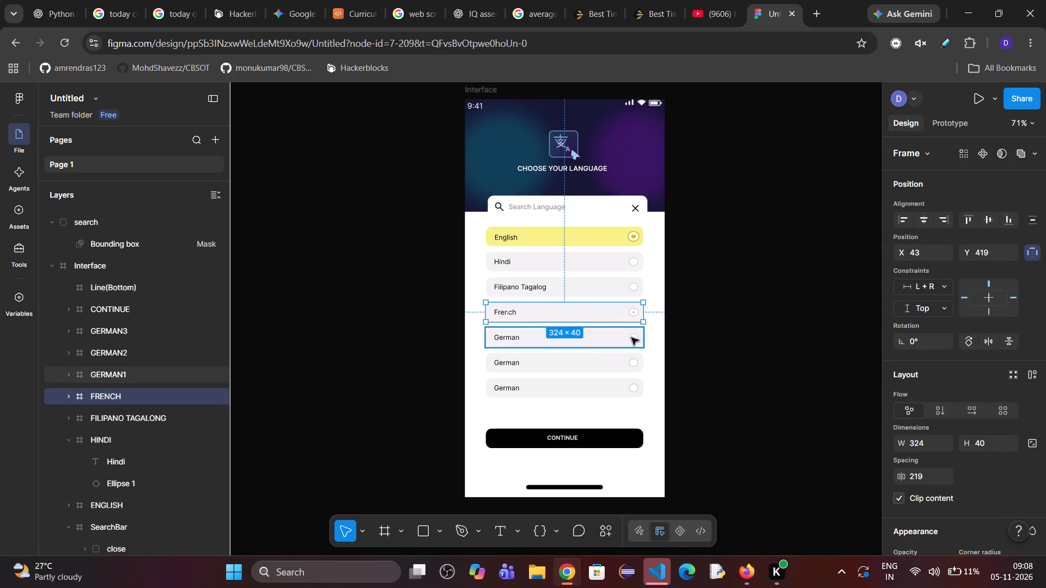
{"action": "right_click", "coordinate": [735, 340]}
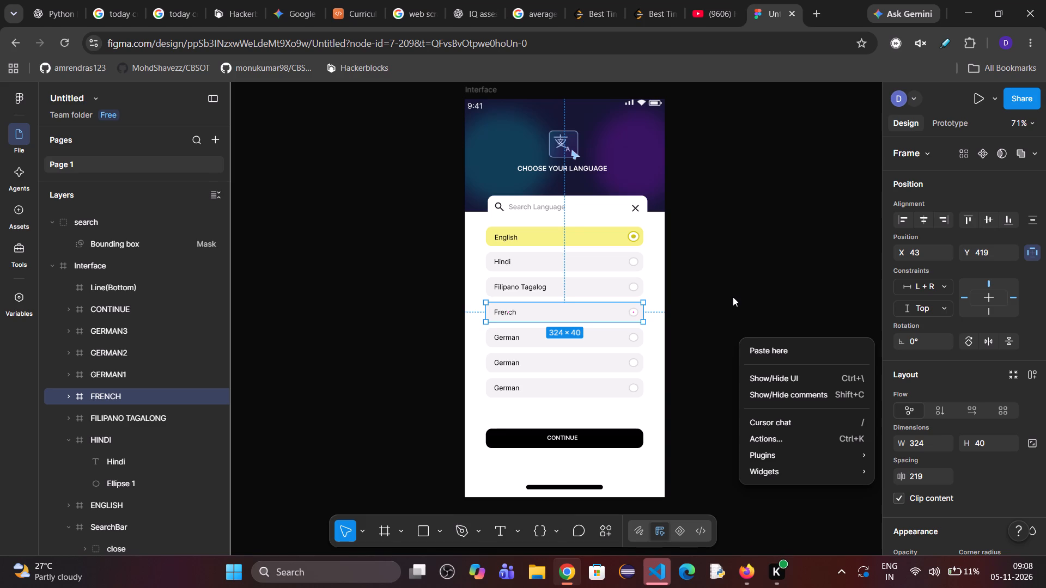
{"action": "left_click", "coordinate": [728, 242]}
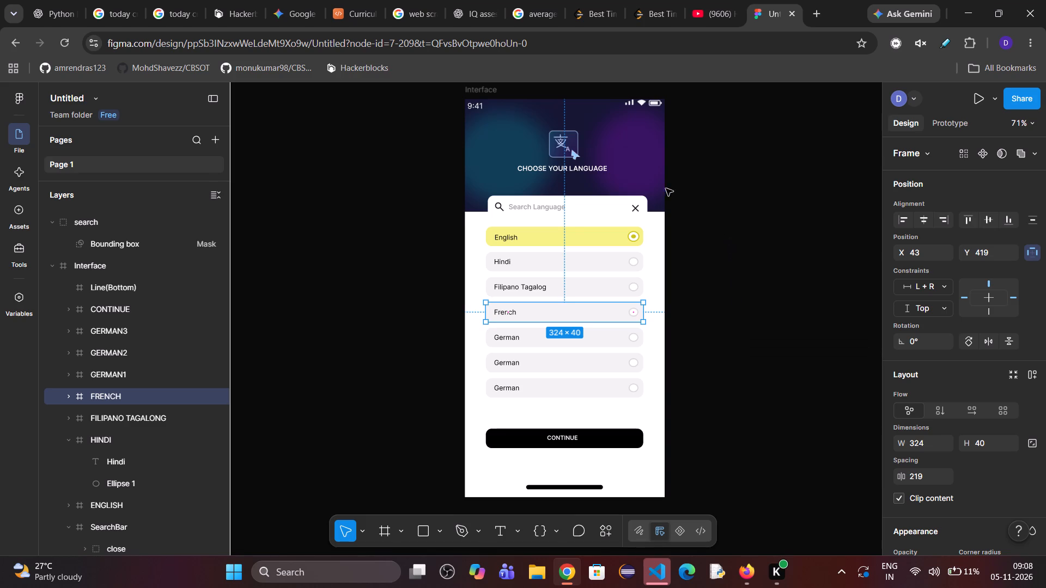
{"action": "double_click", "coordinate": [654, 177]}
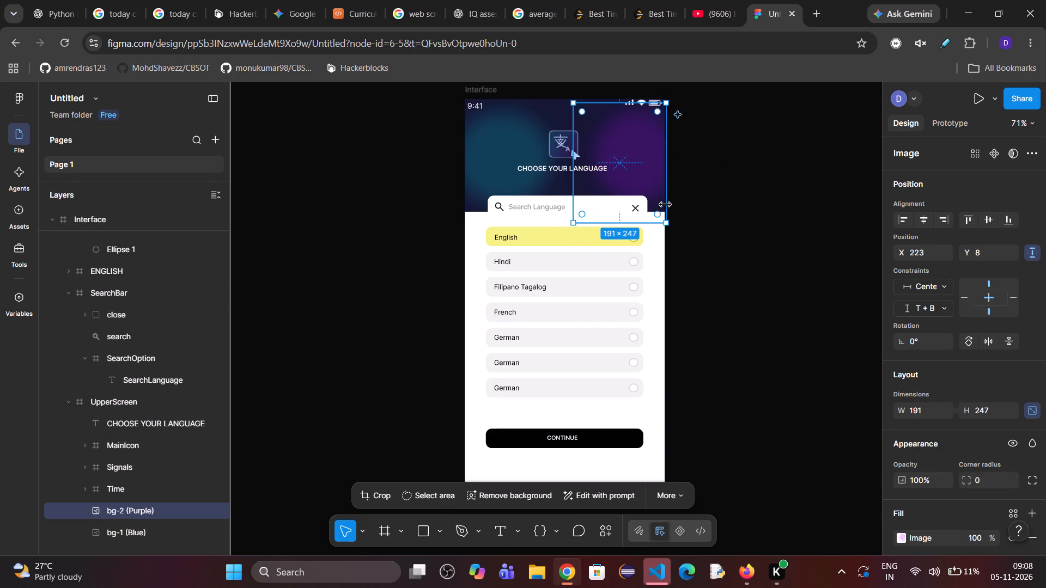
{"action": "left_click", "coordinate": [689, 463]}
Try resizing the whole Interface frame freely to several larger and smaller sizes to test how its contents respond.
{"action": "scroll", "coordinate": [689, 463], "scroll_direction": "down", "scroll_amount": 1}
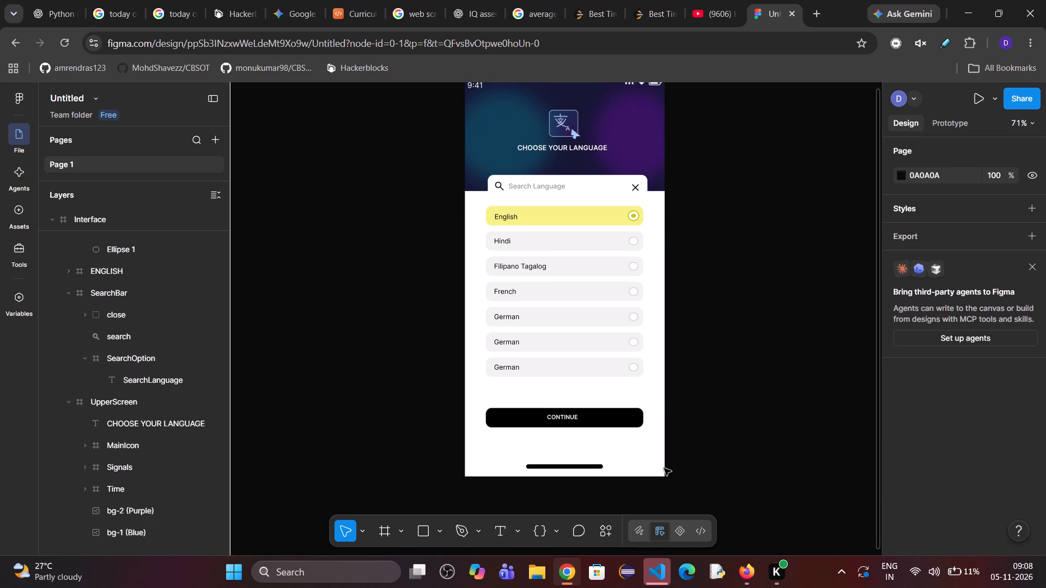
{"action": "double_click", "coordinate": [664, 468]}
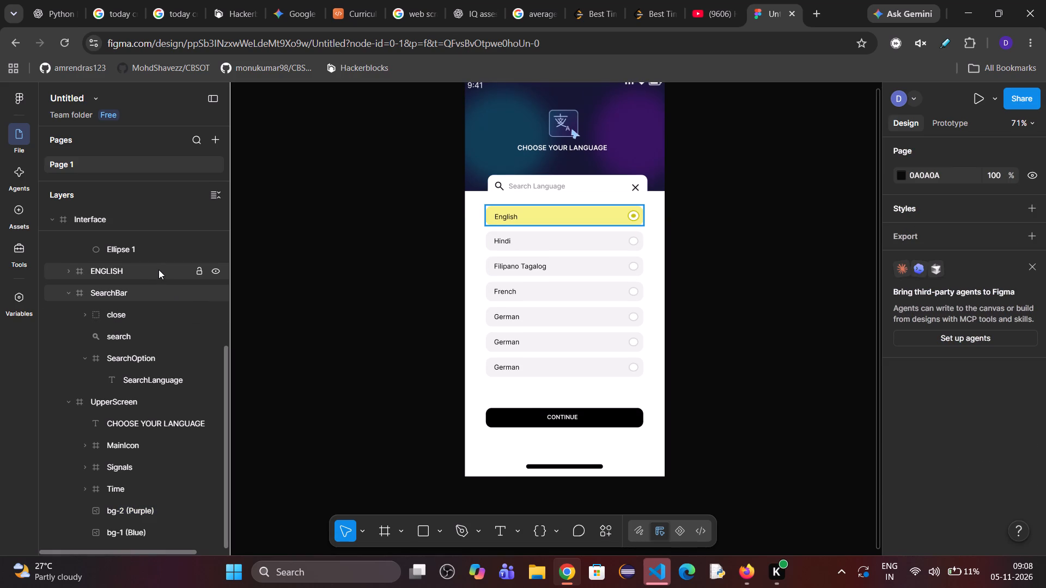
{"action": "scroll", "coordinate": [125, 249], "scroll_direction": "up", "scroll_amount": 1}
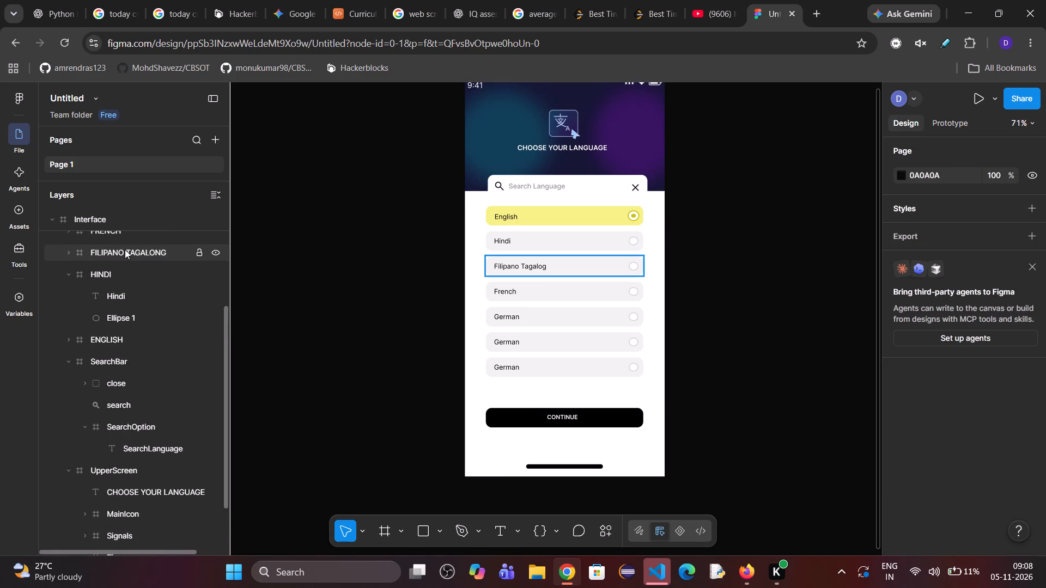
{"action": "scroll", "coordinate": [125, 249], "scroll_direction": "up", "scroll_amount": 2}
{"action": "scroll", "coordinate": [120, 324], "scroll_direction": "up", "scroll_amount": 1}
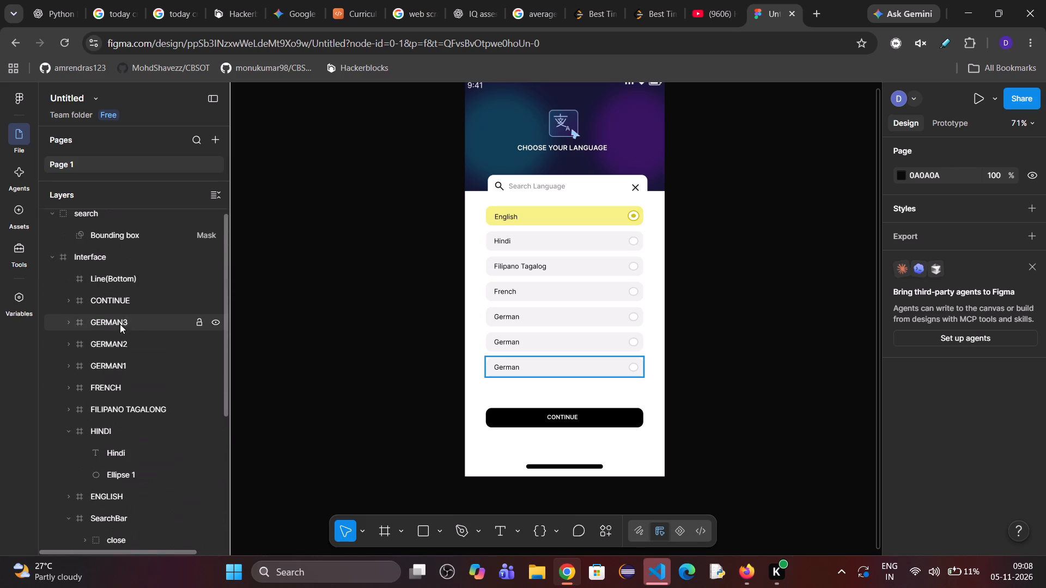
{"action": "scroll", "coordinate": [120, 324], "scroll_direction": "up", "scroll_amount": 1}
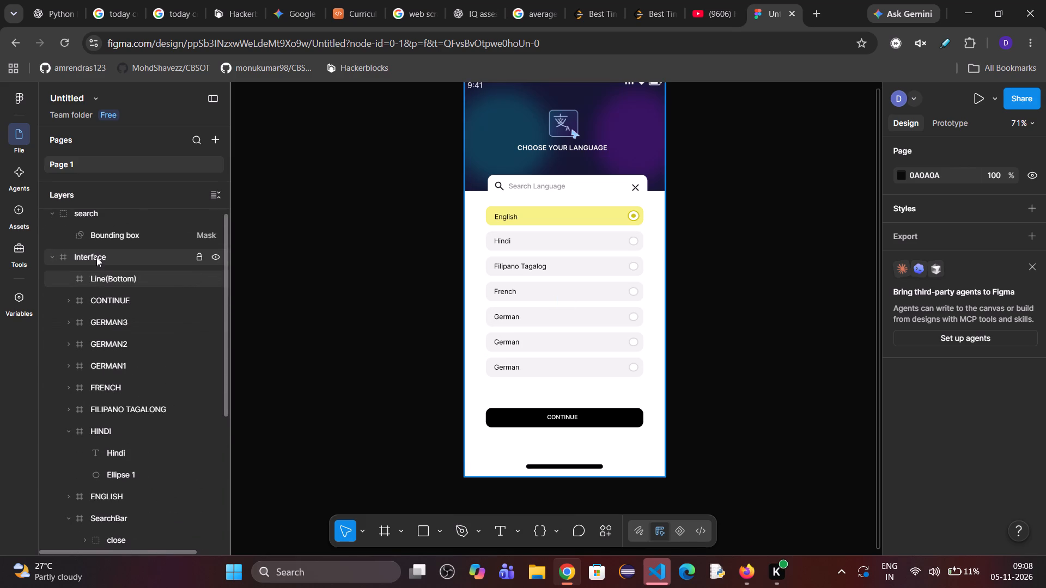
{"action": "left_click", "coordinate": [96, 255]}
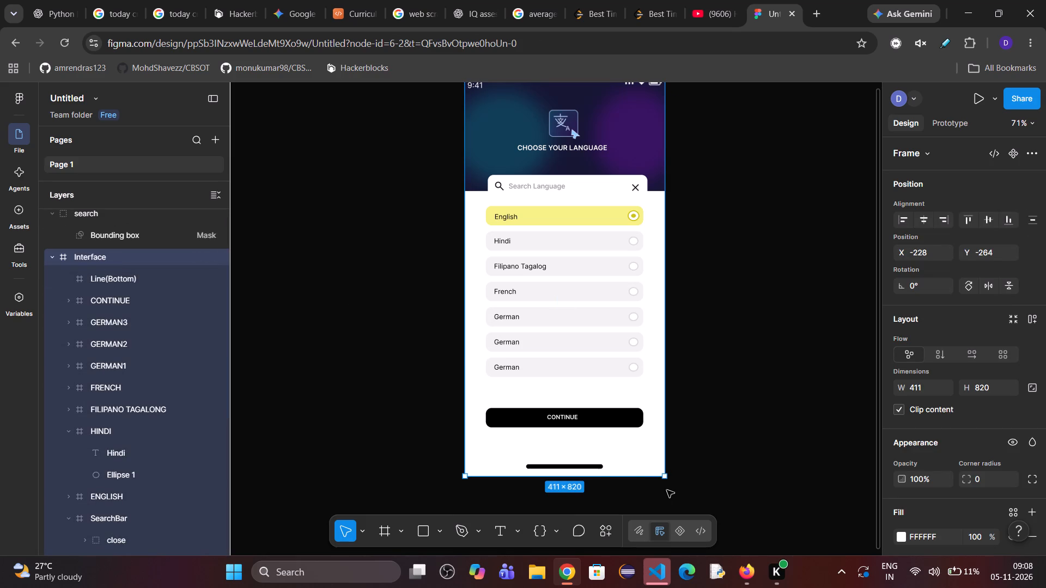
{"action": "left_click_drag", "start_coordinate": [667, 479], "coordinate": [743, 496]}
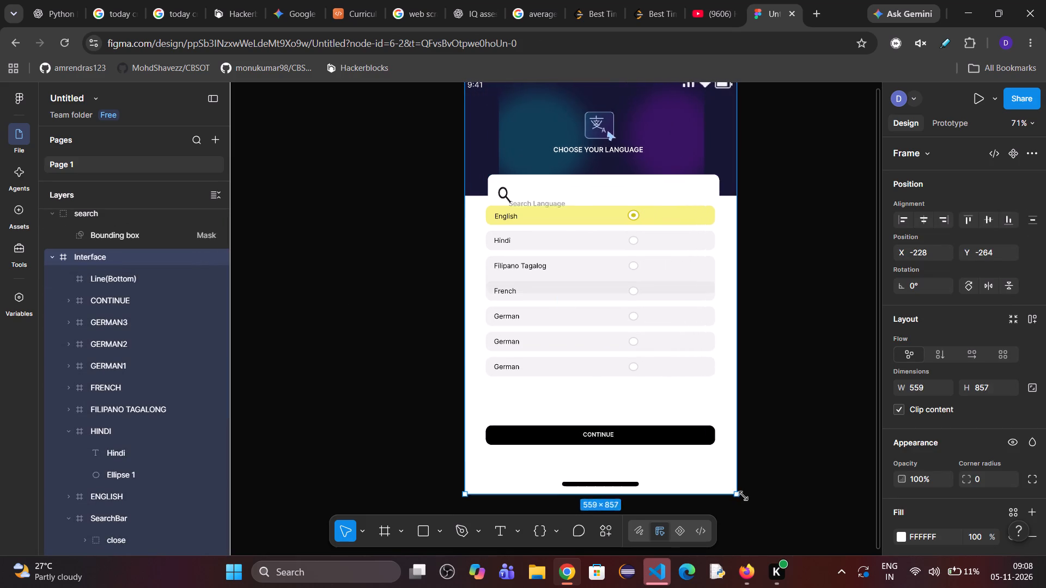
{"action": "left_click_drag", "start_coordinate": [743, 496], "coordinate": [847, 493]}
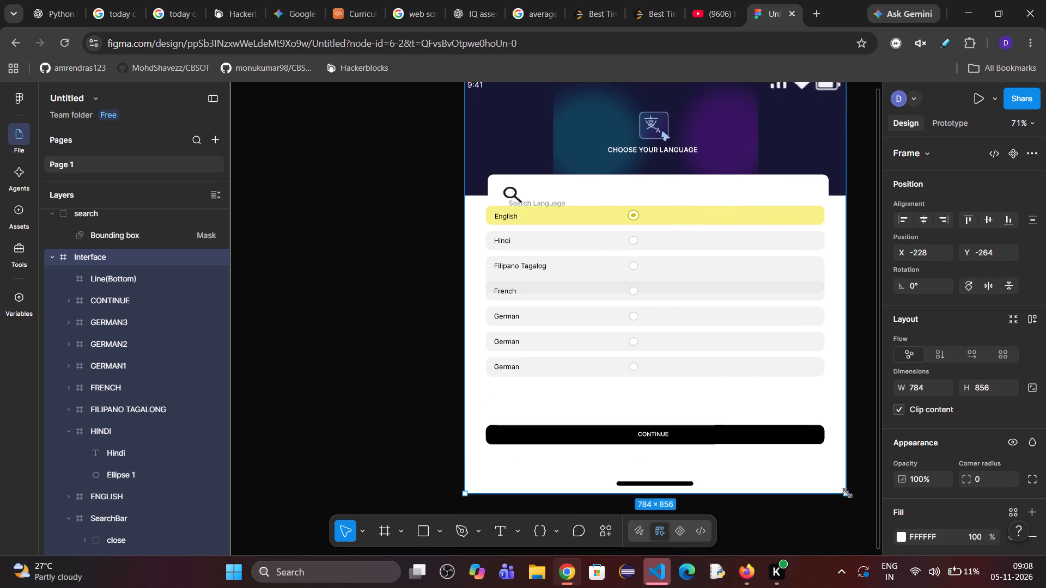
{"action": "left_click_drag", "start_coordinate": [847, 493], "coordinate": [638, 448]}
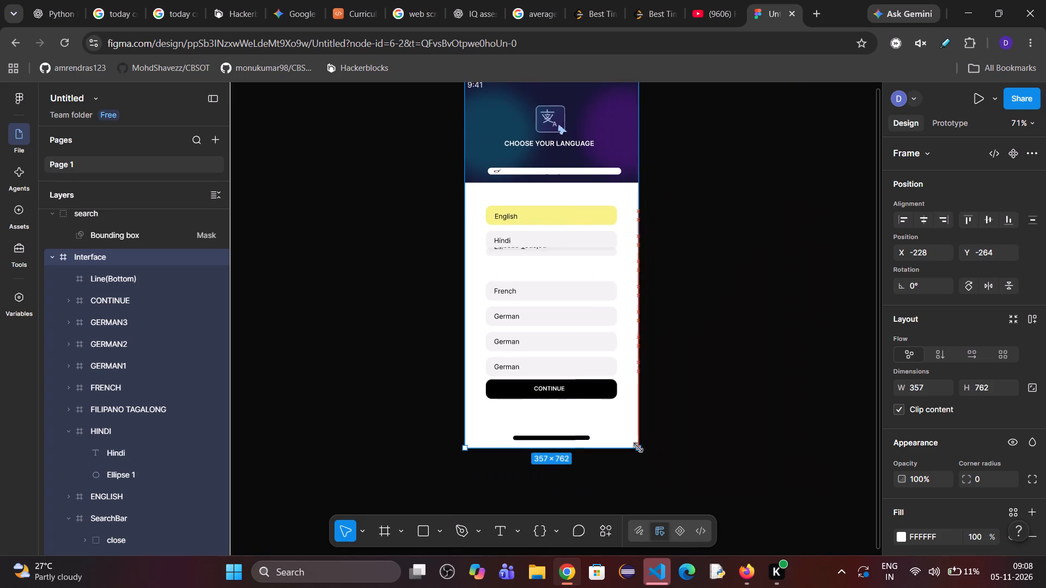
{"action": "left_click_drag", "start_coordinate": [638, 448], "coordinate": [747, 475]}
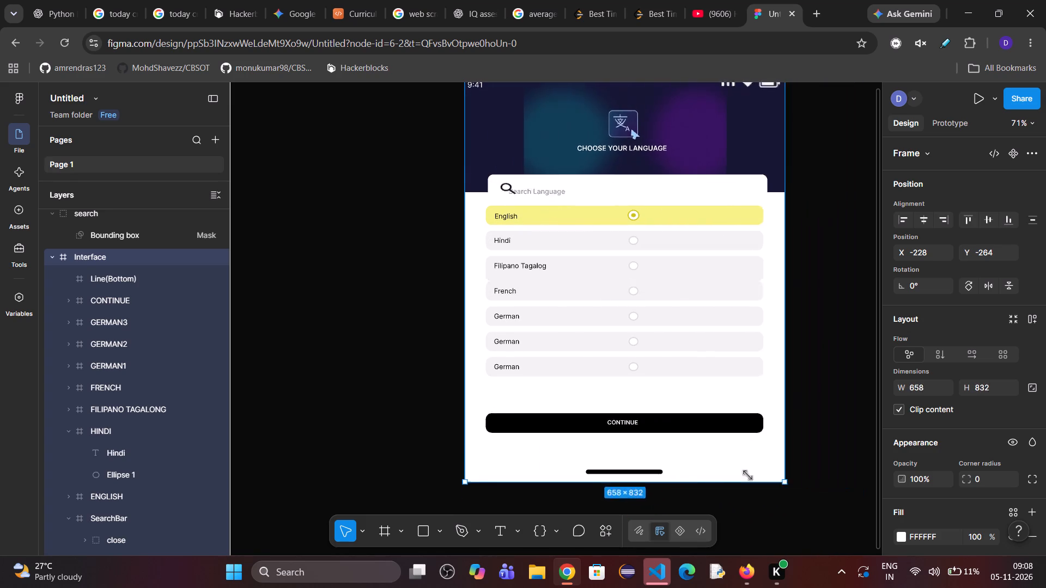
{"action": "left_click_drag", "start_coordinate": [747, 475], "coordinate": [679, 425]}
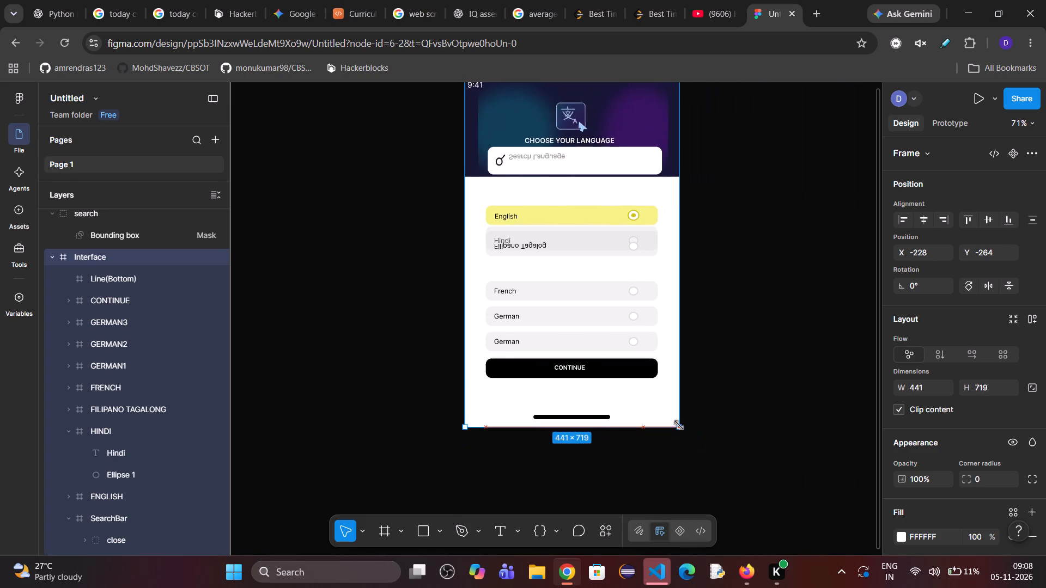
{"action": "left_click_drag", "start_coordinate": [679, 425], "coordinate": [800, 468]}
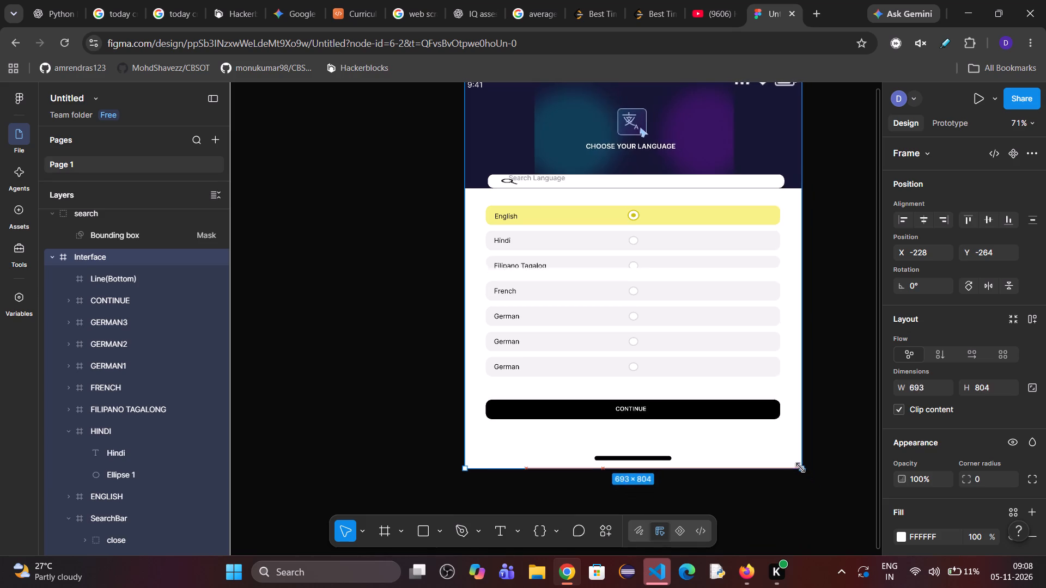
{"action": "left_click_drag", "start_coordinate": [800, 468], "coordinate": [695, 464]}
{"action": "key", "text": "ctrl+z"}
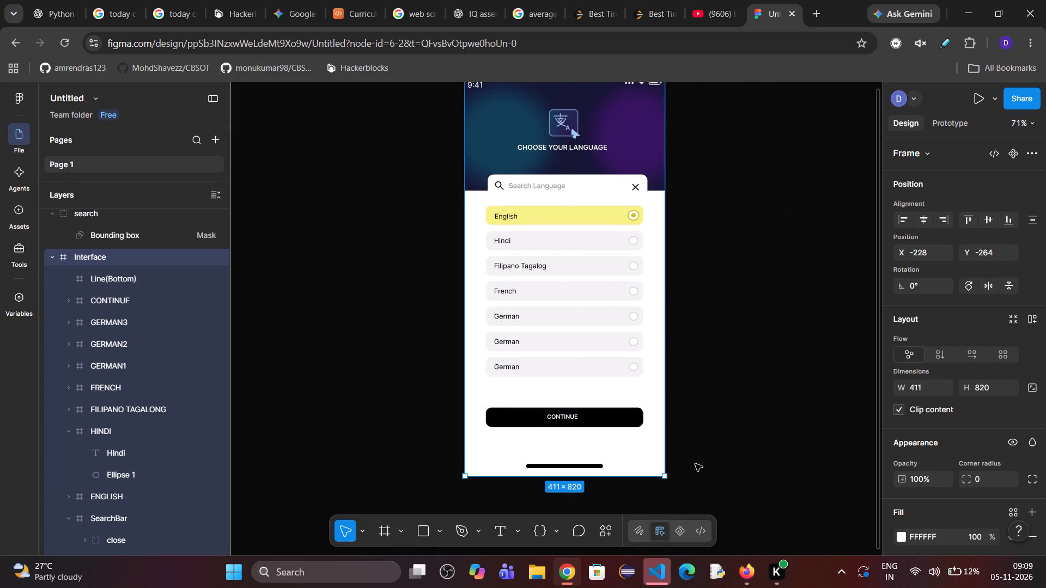
Examine the constraints of the UpperScreen frame, its bg-2 (Purple) and bg-1 (Blue) images, and the MainIcon.
{"action": "left_click", "coordinate": [644, 137]}
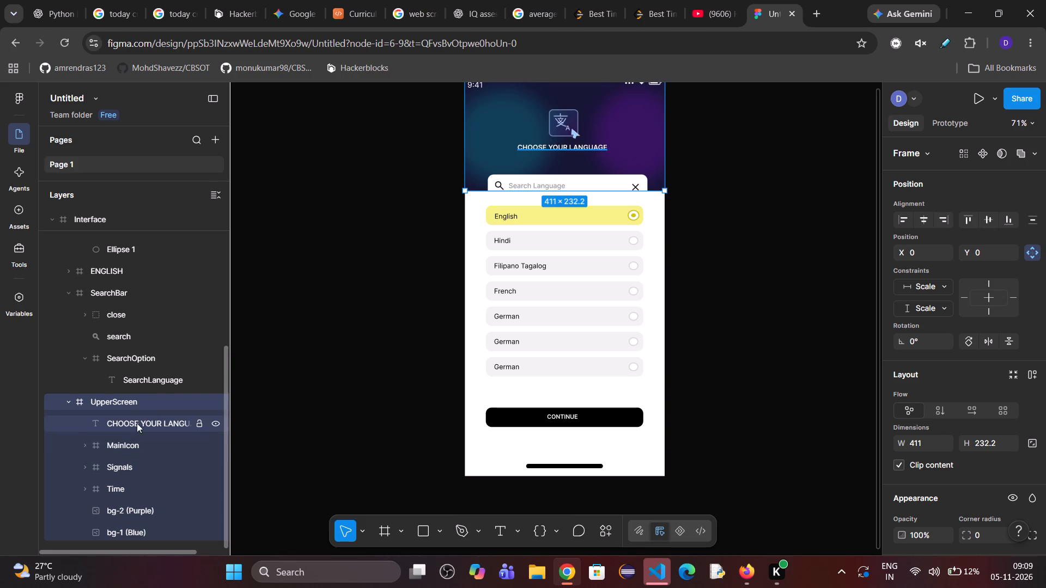
{"action": "left_click", "coordinate": [138, 506]}
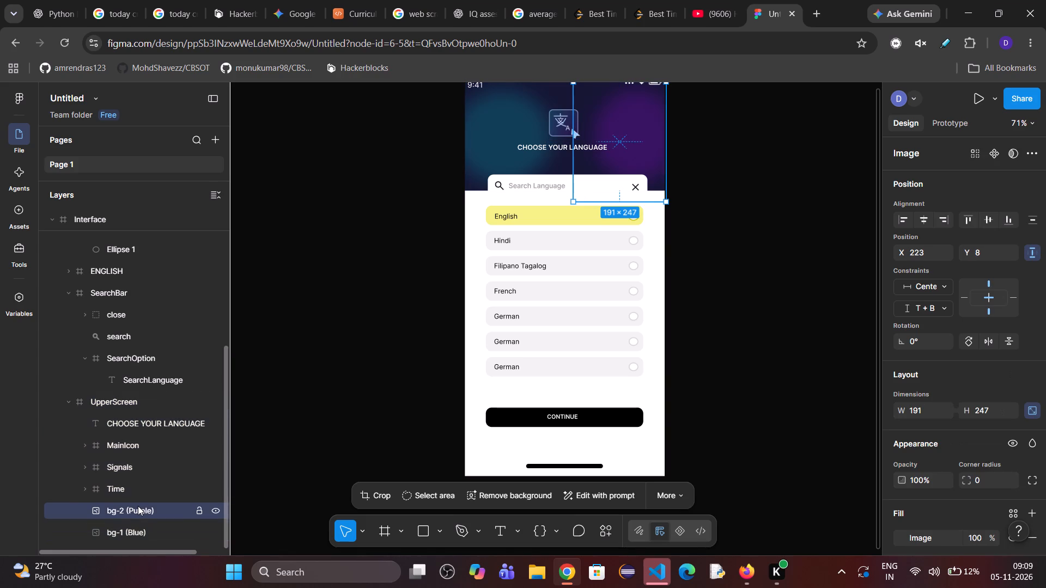
{"action": "left_click", "coordinate": [136, 537]}
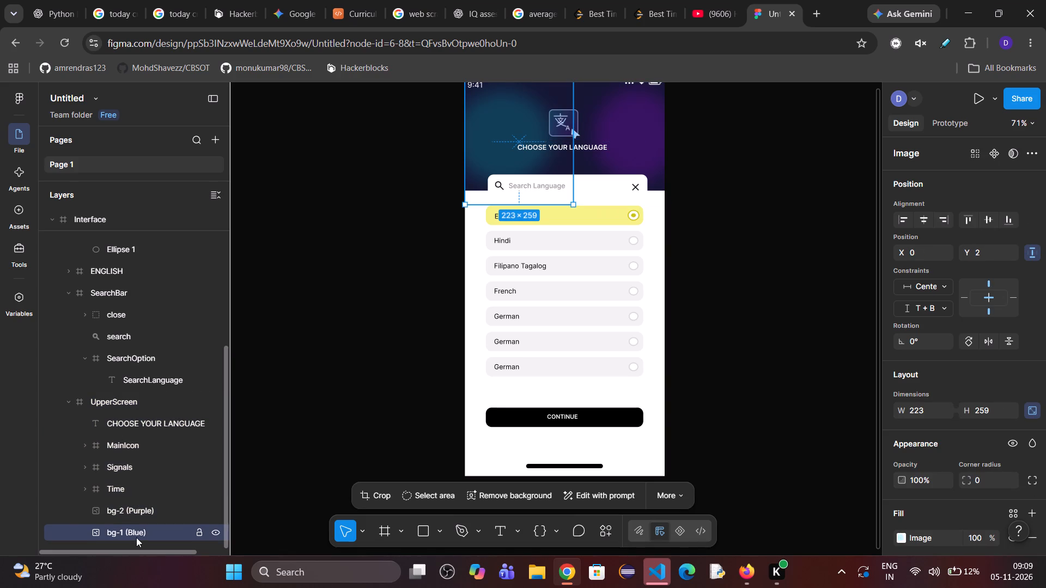
{"action": "scroll", "coordinate": [136, 537], "scroll_direction": "down", "scroll_amount": 1}
{"action": "scroll", "coordinate": [161, 487], "scroll_direction": "down", "scroll_amount": 1}
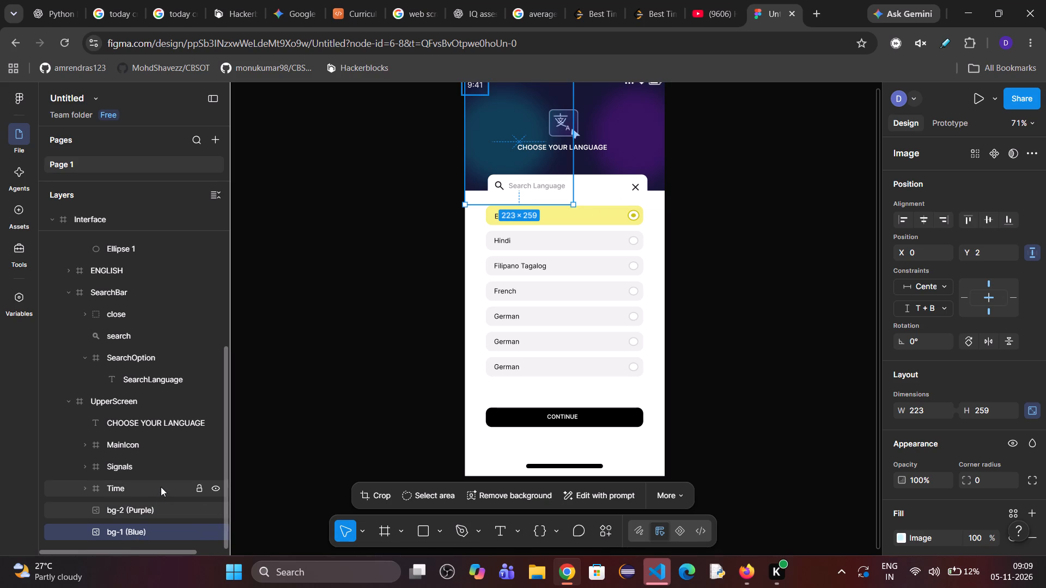
{"action": "scroll", "coordinate": [161, 487], "scroll_direction": "down", "scroll_amount": 1}
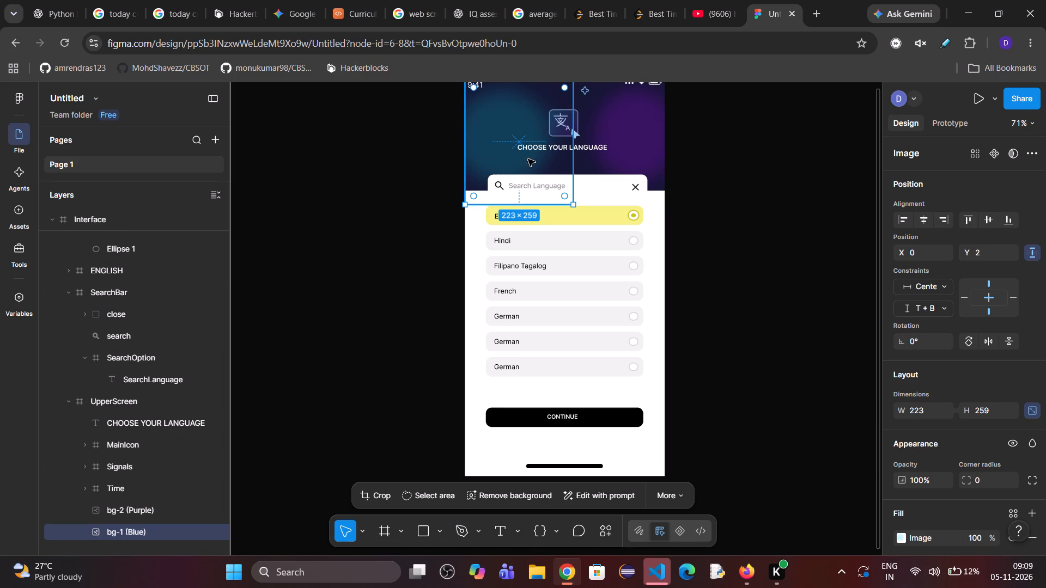
{"action": "left_click", "coordinate": [564, 114]}
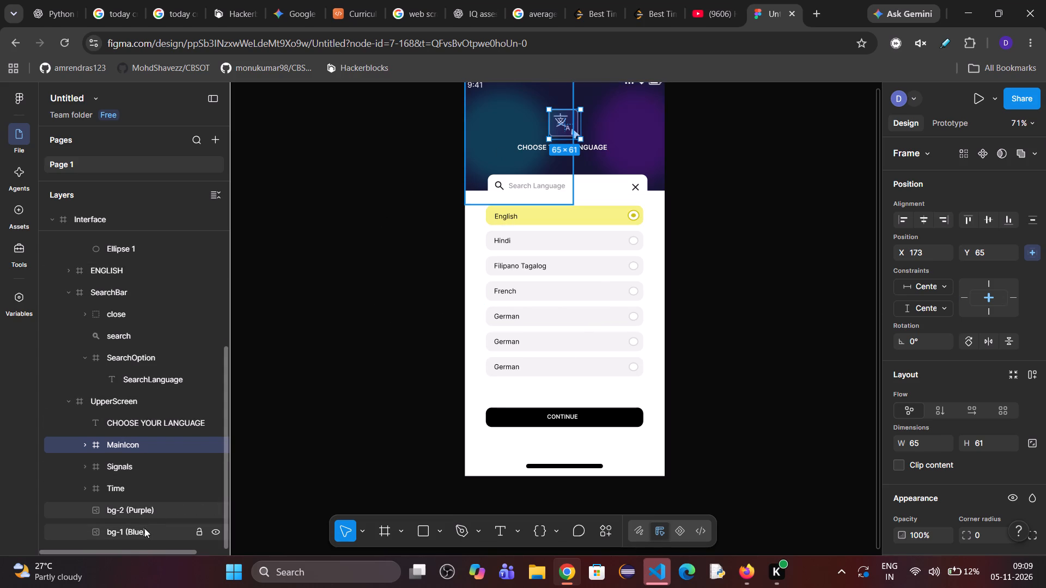
Set the horizontal constraint of the bg-2 (Purple) and bg-1 (Blue) images together to Scale.
{"action": "left_click", "coordinate": [137, 507]}
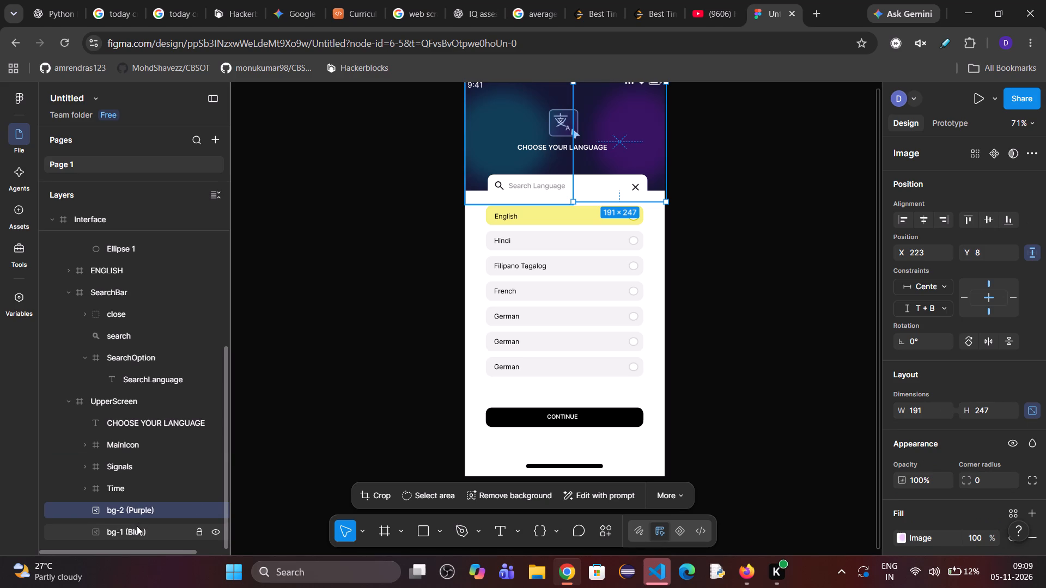
{"action": "left_click", "coordinate": [137, 526], "text": "ctrl"}
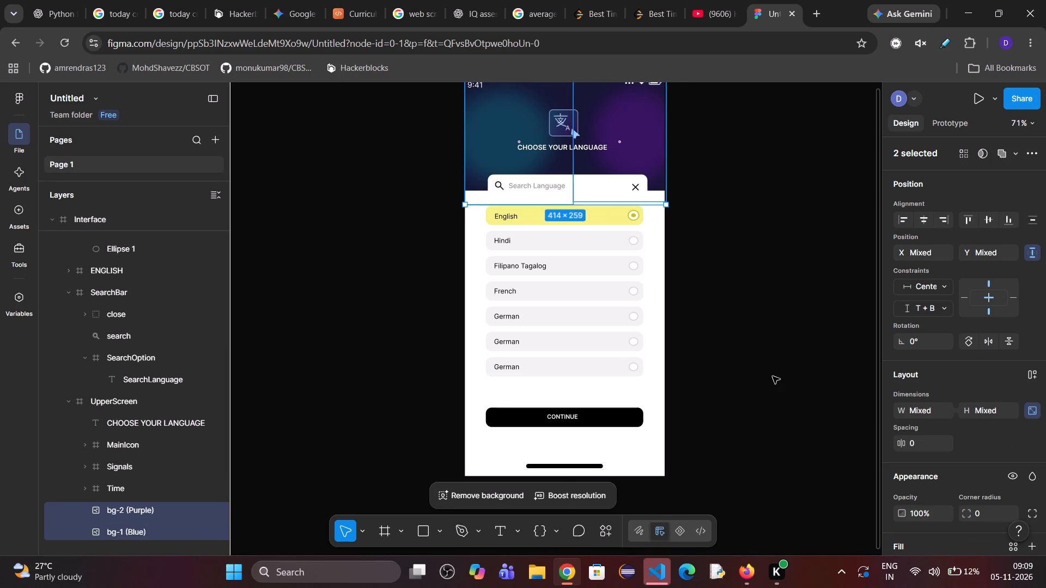
{"action": "left_click", "coordinate": [941, 284]}
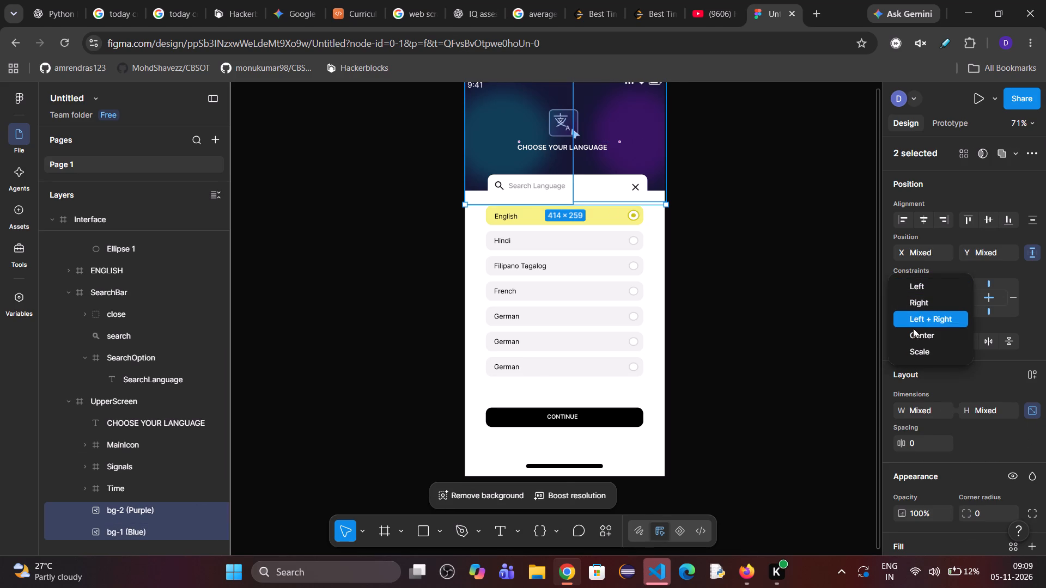
{"action": "left_click", "coordinate": [922, 356]}
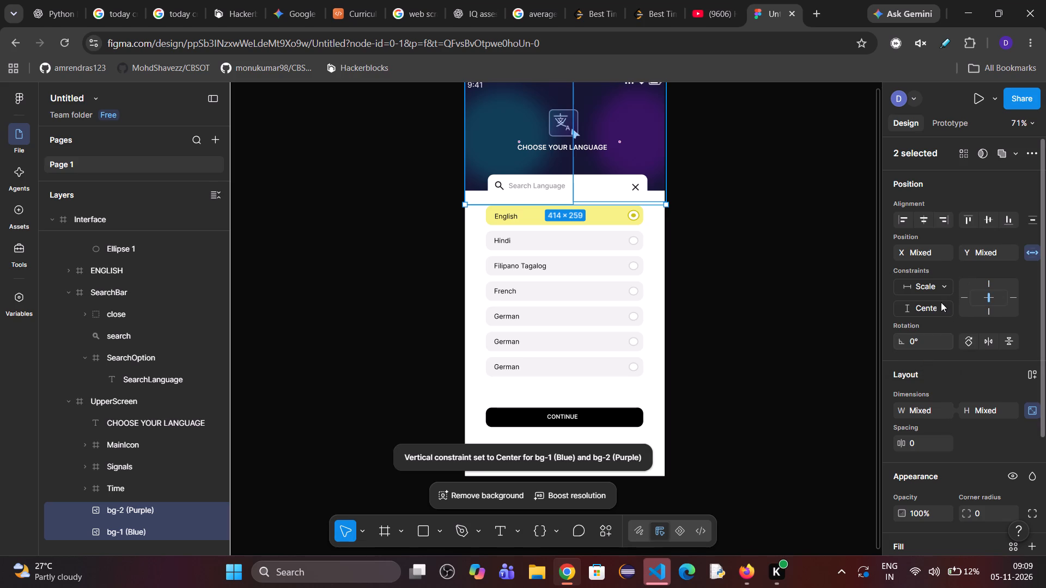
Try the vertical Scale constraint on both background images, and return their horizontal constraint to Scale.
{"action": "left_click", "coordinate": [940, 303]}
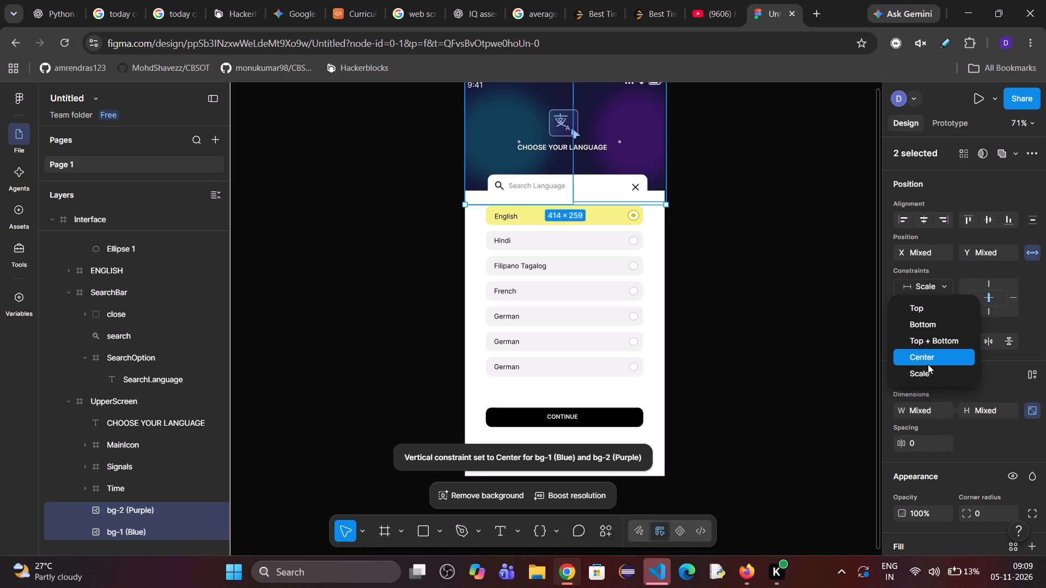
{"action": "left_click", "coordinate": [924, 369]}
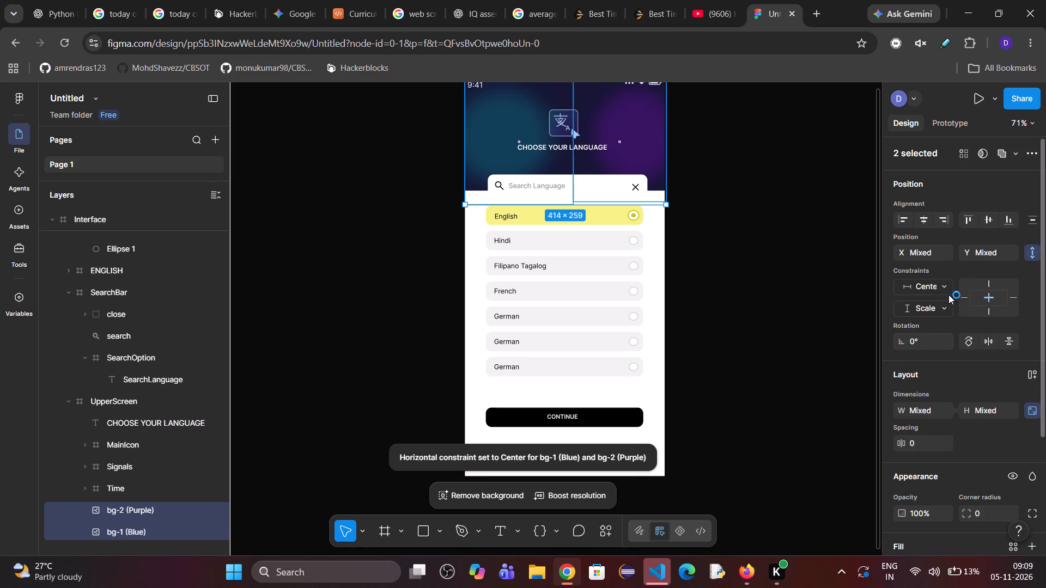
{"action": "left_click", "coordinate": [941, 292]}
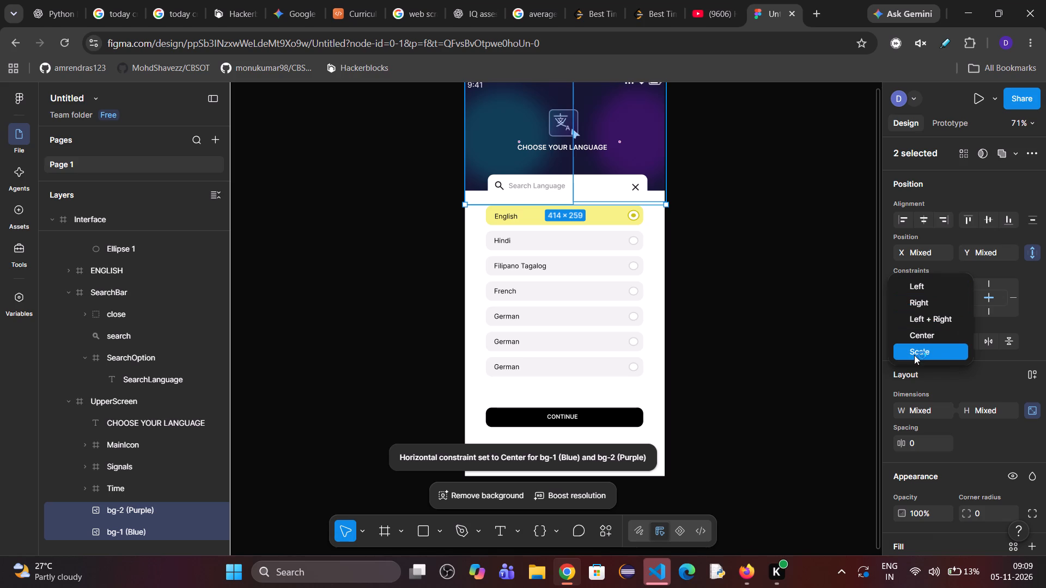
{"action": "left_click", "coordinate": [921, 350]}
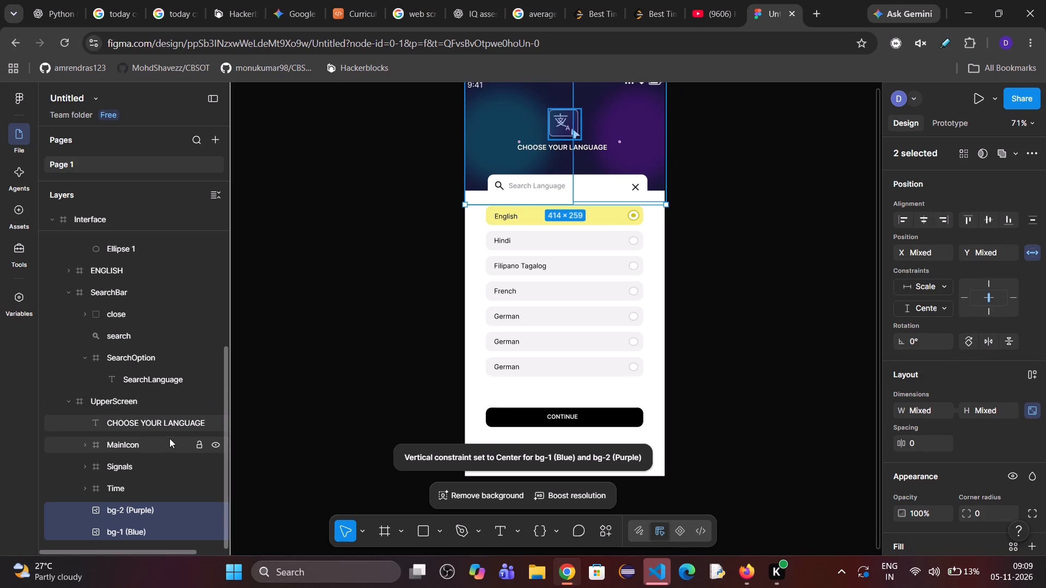
Compare the constraints of the Time and Signals frames inside UpperScreen.
{"action": "scroll", "coordinate": [169, 439], "scroll_direction": "down", "scroll_amount": 1}
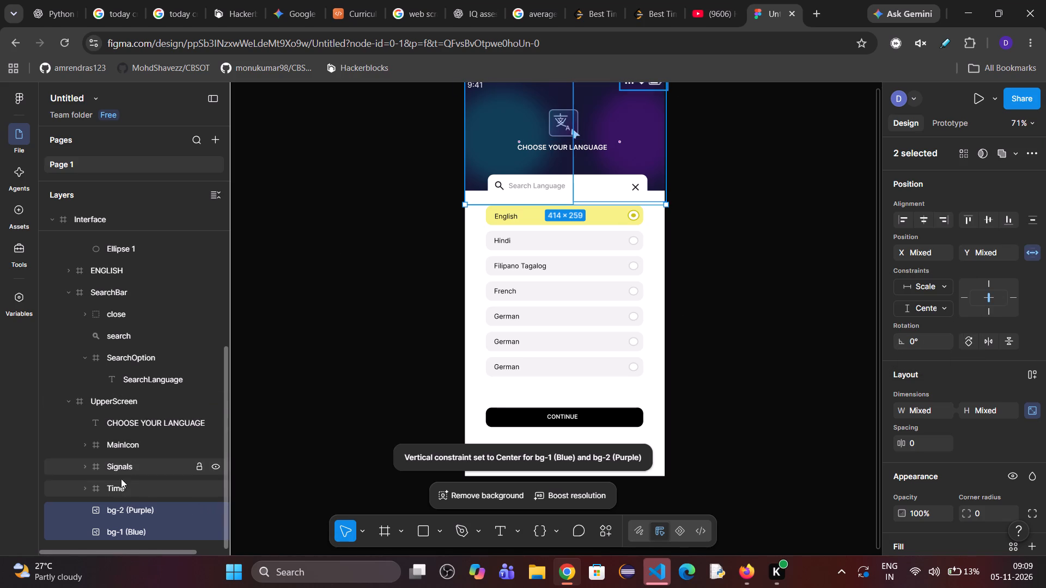
{"action": "left_click", "coordinate": [116, 485]}
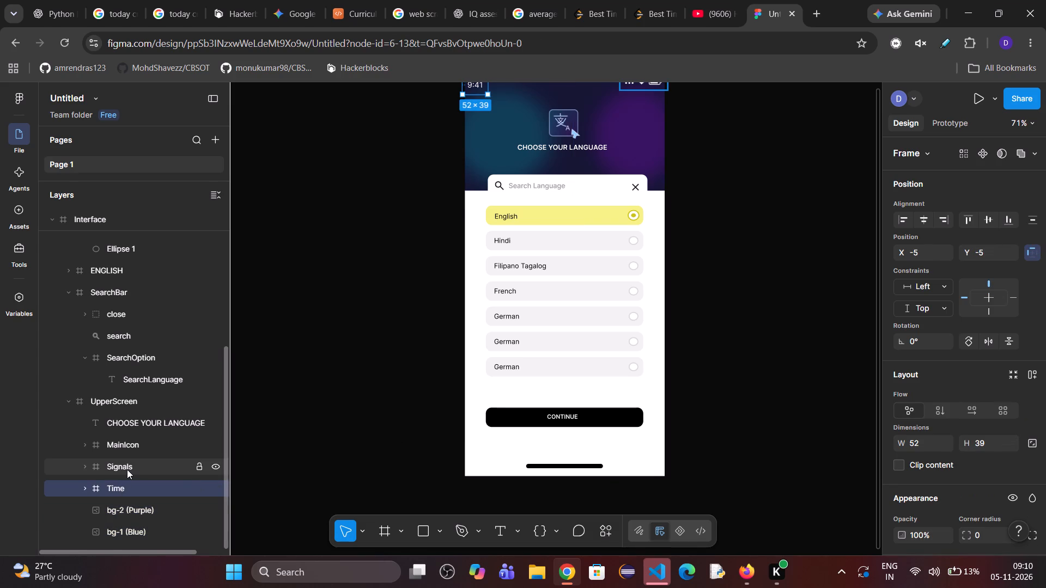
{"action": "left_click", "coordinate": [127, 469]}
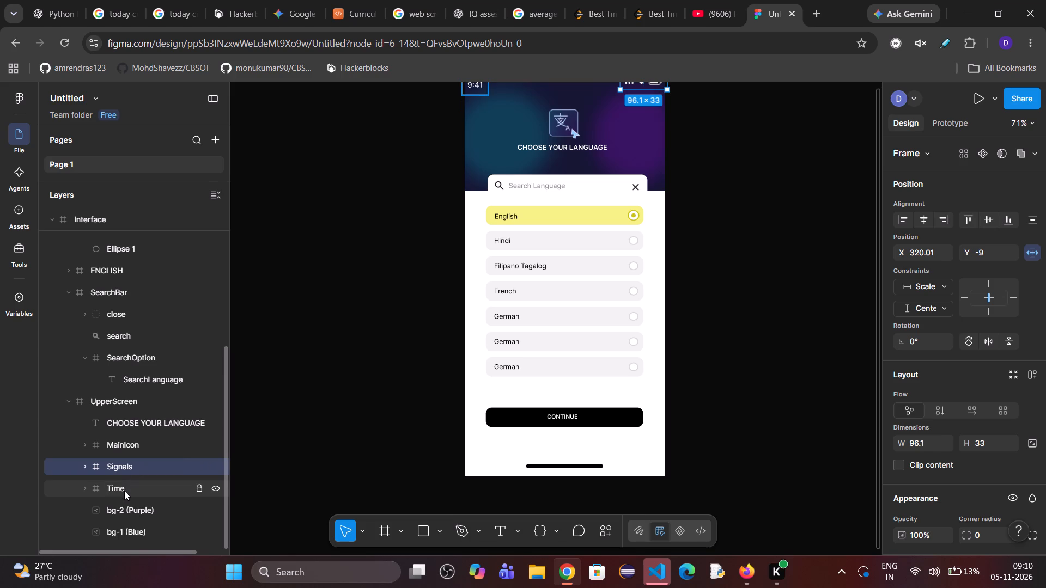
{"action": "left_click", "coordinate": [124, 491]}
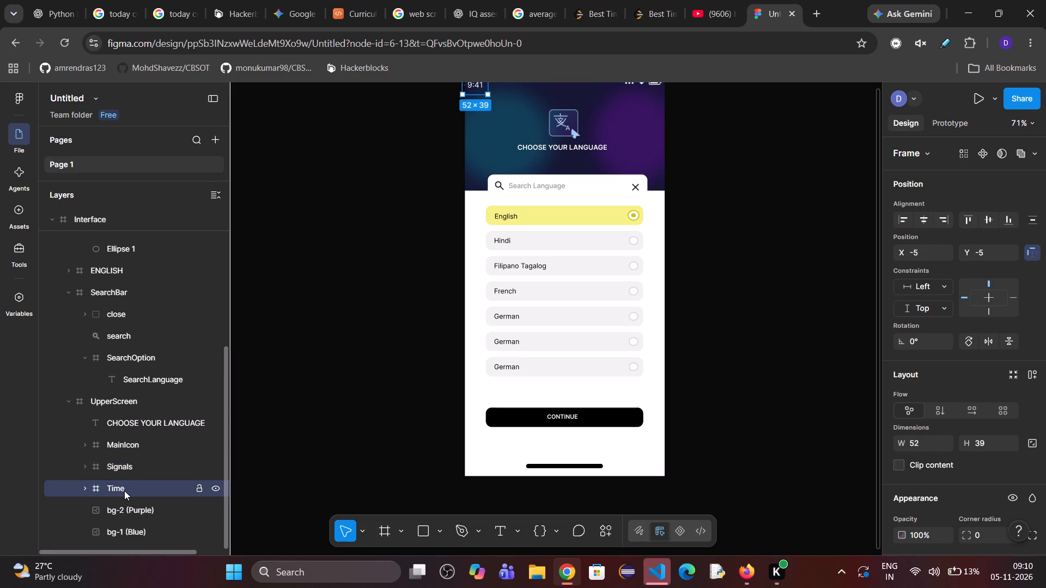
{"action": "left_click", "coordinate": [126, 470]}
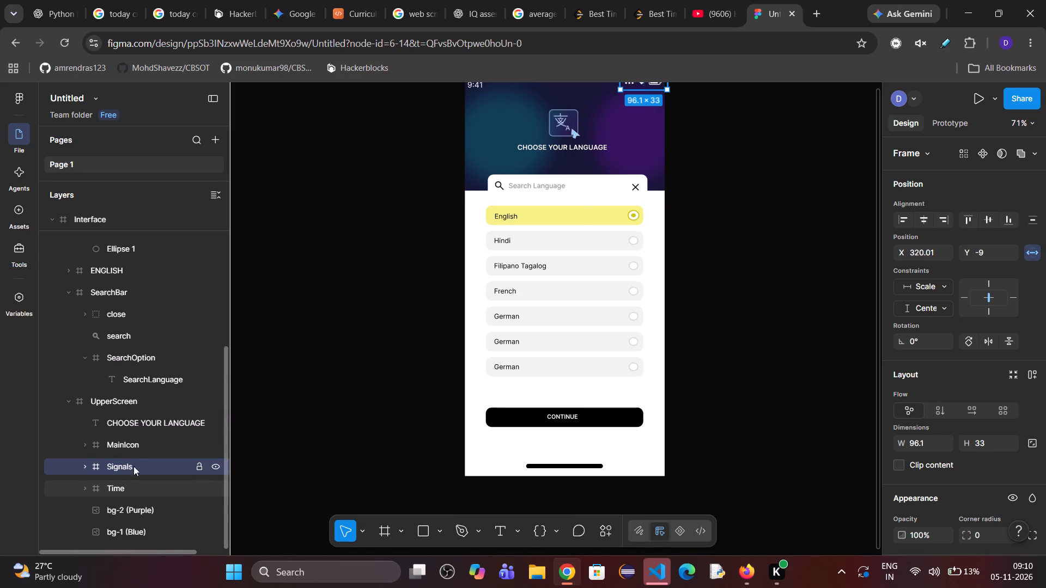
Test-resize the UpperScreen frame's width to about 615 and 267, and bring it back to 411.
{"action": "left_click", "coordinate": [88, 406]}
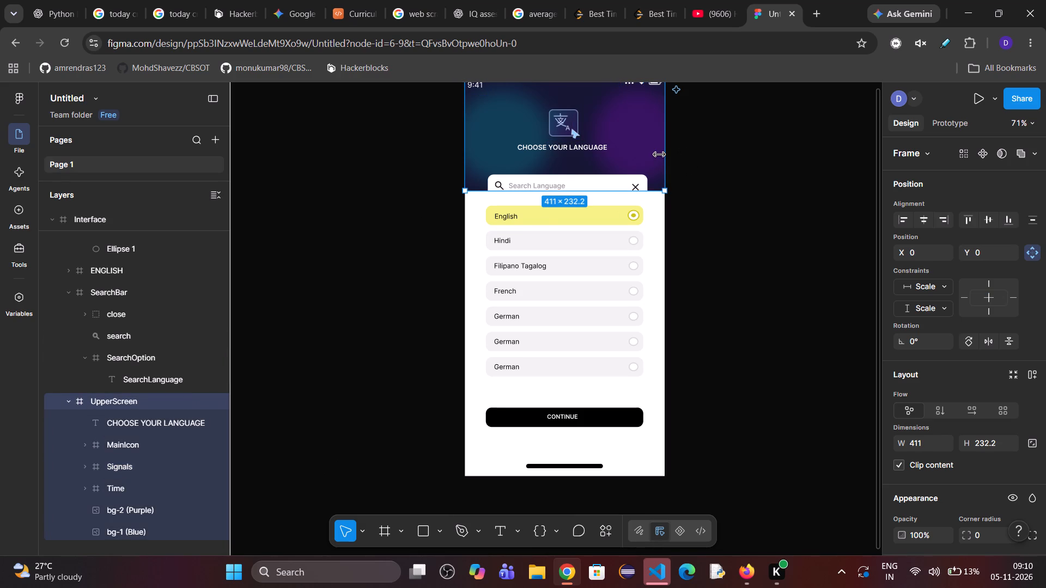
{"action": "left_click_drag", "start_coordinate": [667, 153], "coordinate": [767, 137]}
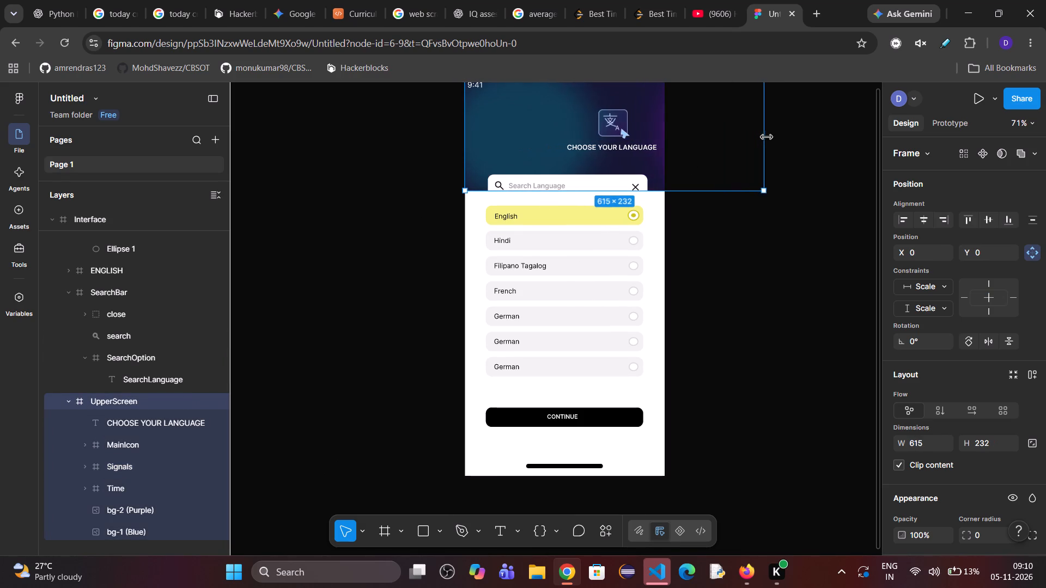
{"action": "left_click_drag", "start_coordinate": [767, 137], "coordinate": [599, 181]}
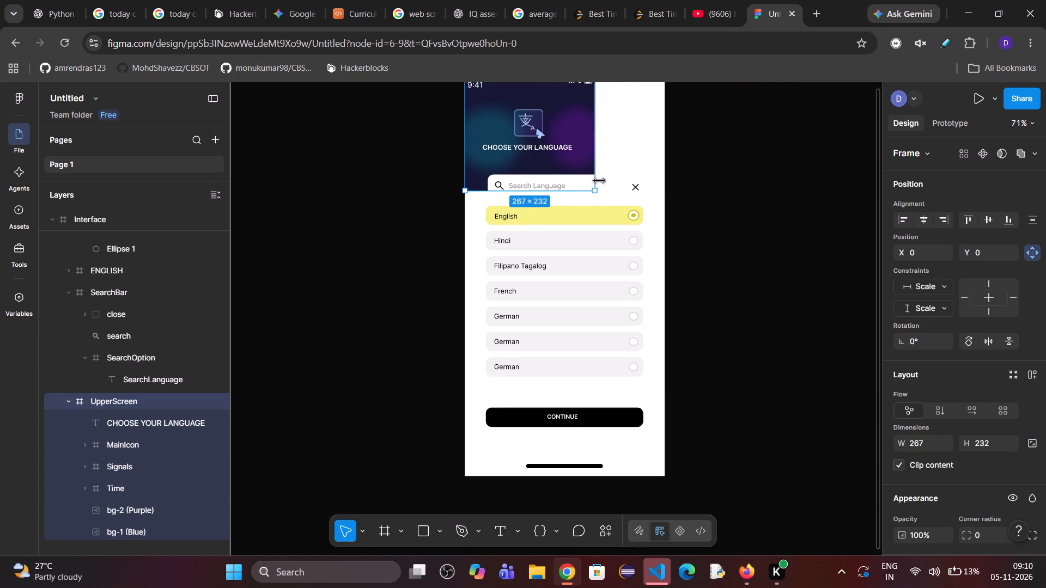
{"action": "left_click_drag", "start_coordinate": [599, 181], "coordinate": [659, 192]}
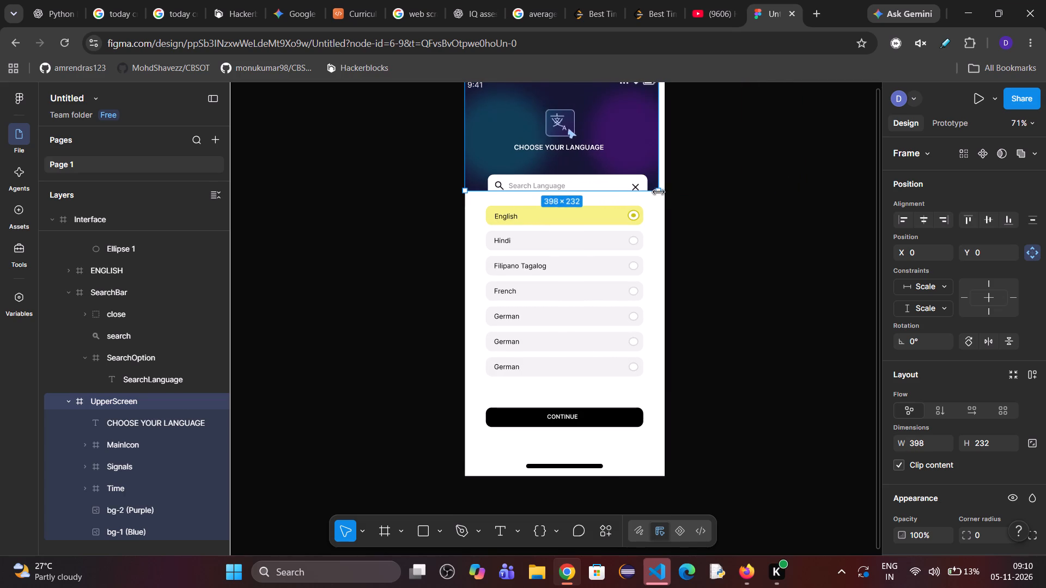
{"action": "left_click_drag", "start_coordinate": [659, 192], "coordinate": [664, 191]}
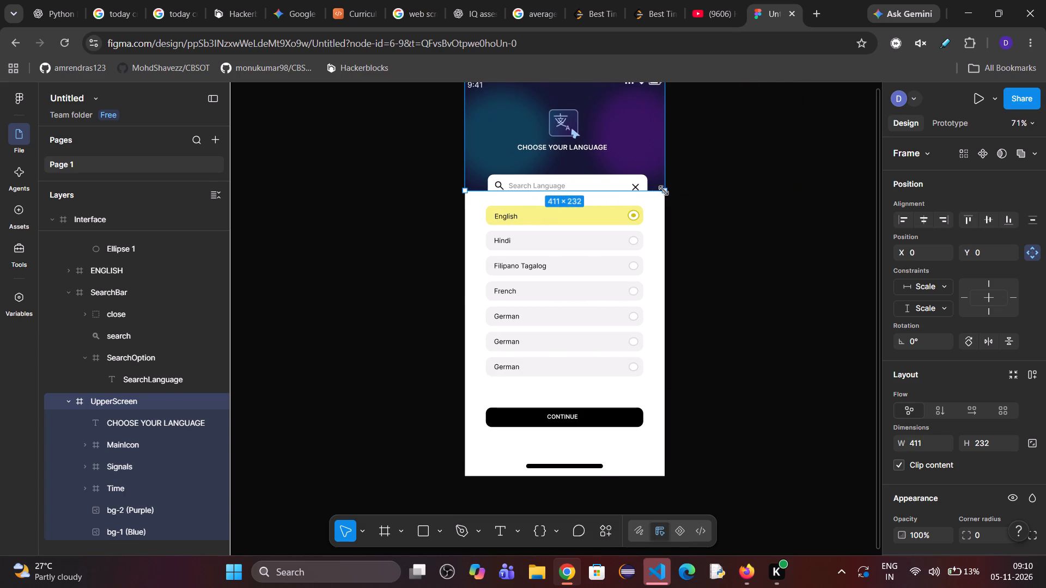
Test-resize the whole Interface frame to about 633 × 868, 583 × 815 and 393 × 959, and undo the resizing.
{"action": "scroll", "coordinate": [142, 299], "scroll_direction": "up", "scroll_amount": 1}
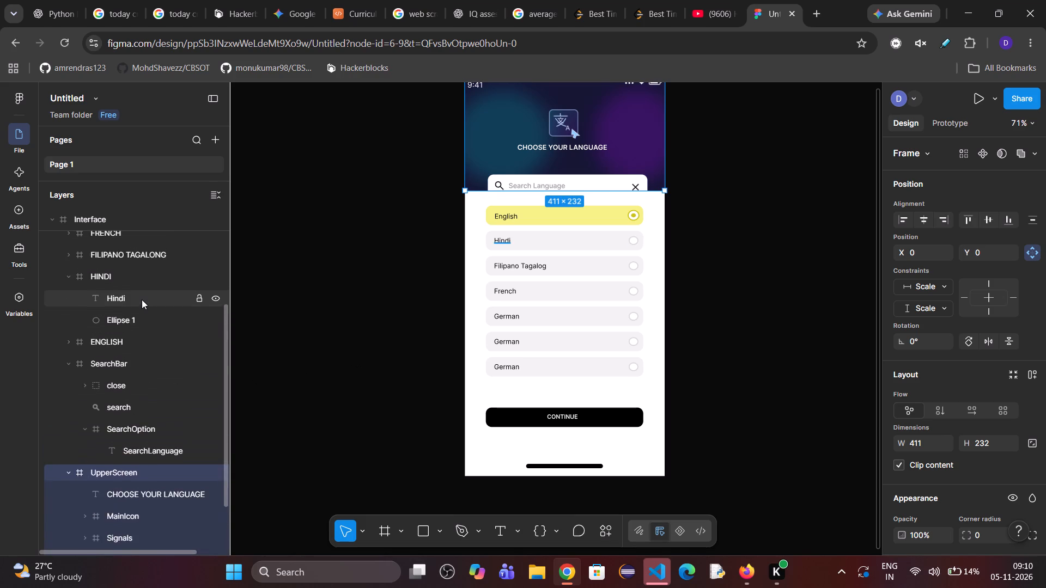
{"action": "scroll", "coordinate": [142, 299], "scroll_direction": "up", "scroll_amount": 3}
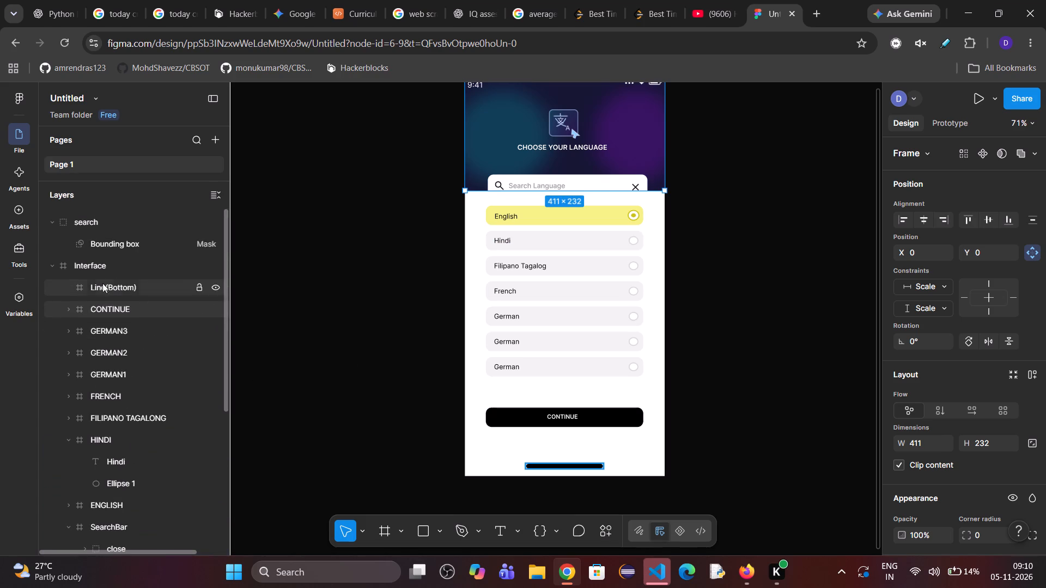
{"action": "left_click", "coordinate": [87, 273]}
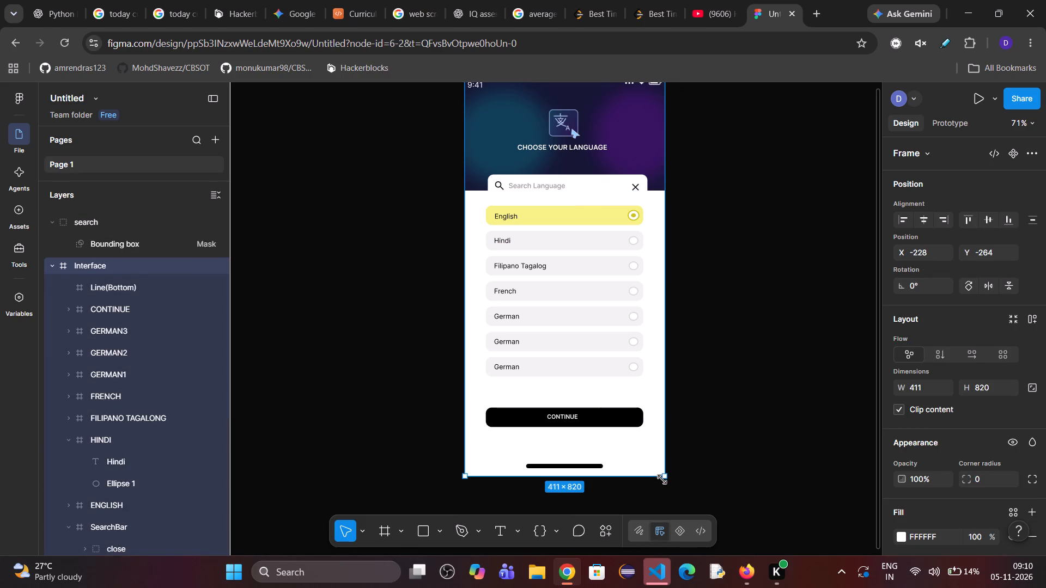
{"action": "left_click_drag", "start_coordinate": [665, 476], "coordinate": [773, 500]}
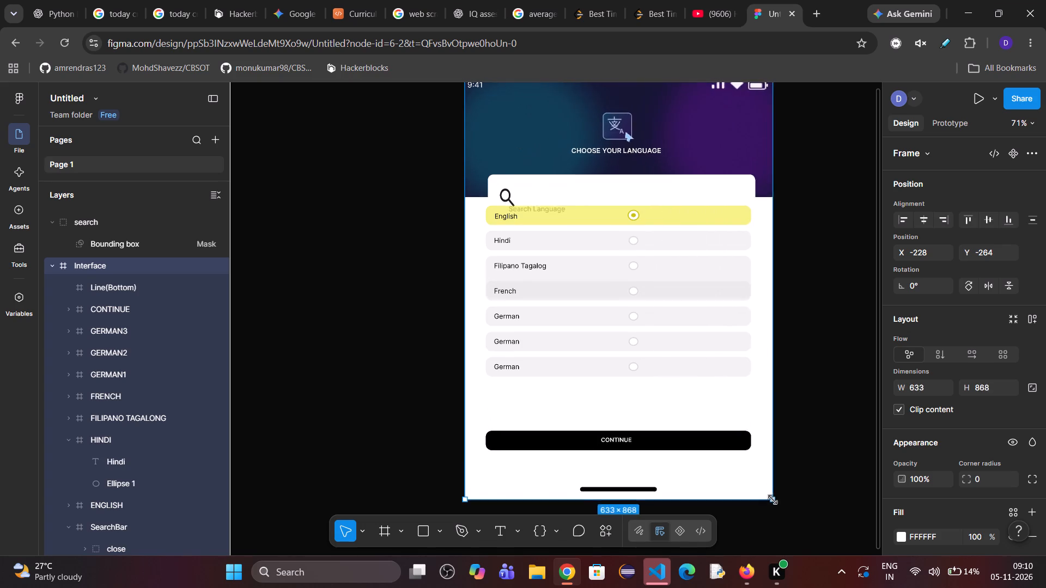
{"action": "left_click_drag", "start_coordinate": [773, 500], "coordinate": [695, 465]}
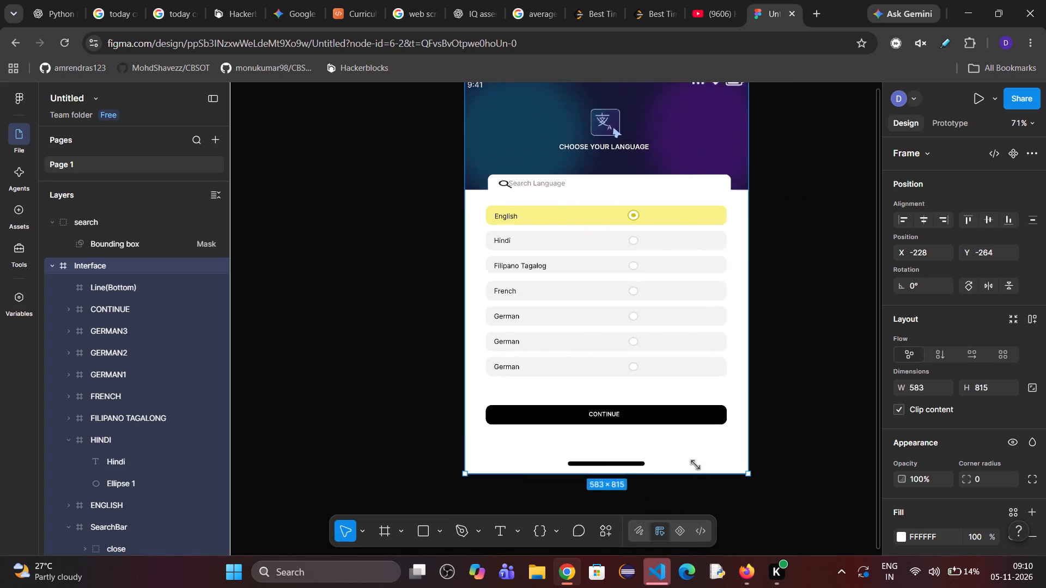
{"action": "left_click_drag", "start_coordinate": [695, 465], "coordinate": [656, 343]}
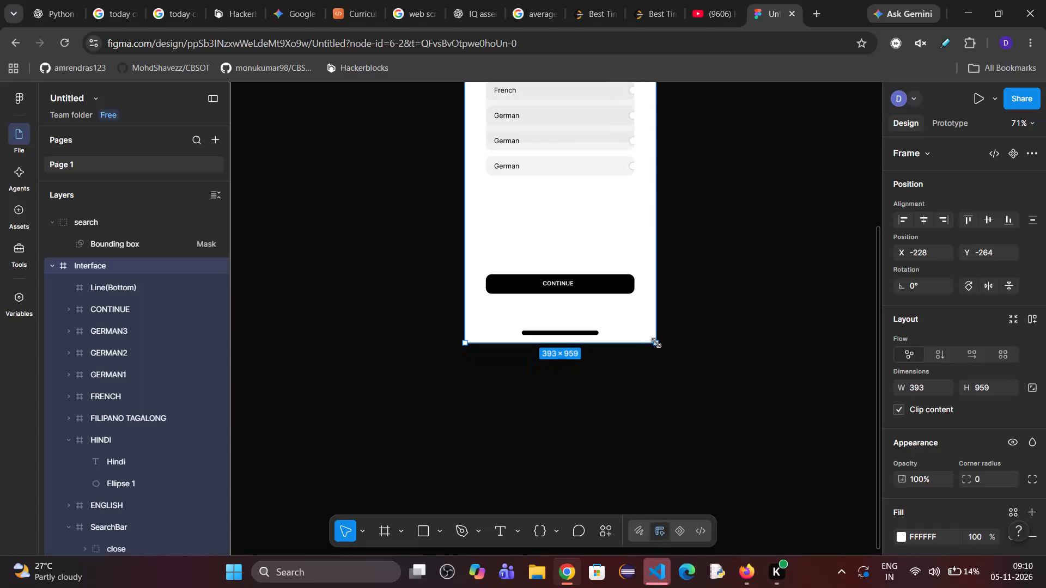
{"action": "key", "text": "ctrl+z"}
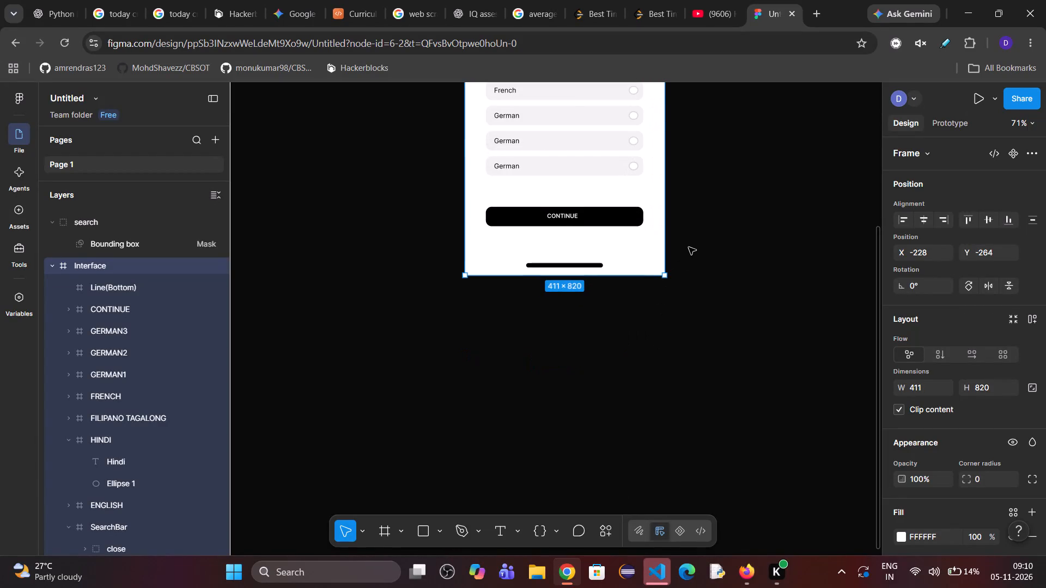
Check the constraints of the SearchBar frame.
{"action": "scroll", "coordinate": [689, 247], "scroll_direction": "up", "scroll_amount": 2}
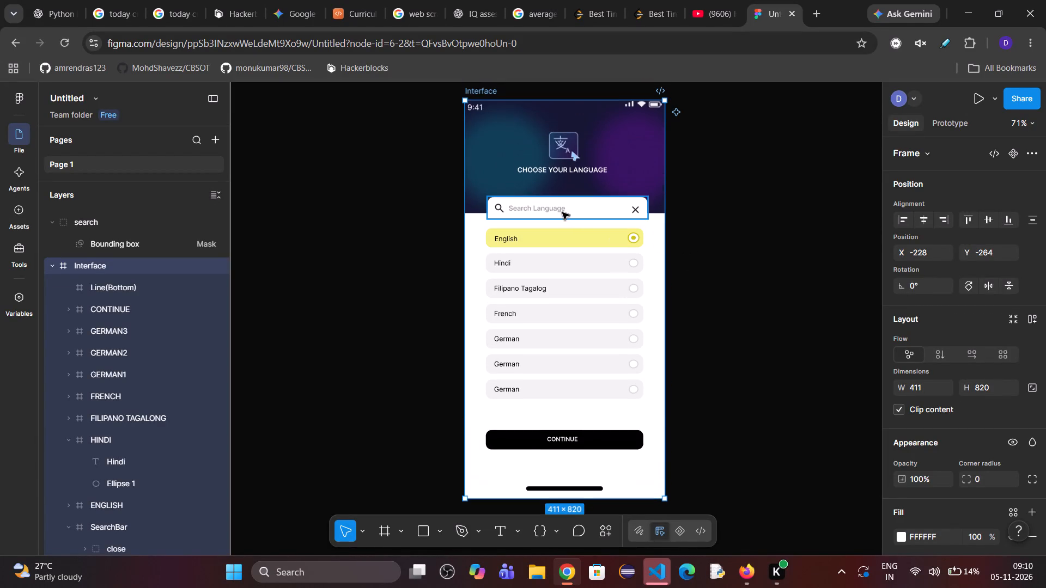
{"action": "left_click", "coordinate": [562, 212]}
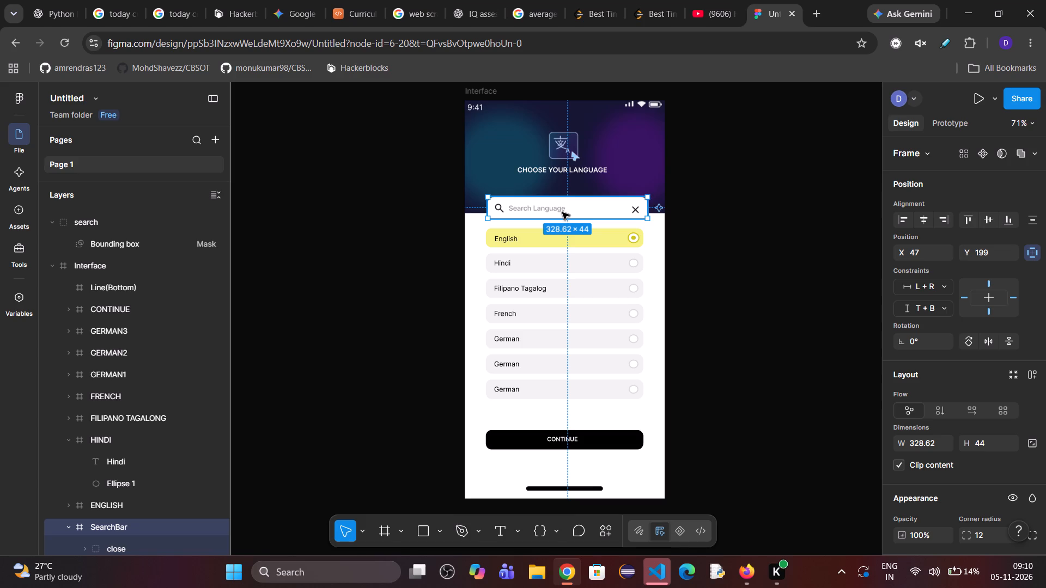
Check the constraints of the ENGLISH row and its horizontal constraint options.
{"action": "left_click", "coordinate": [534, 246]}
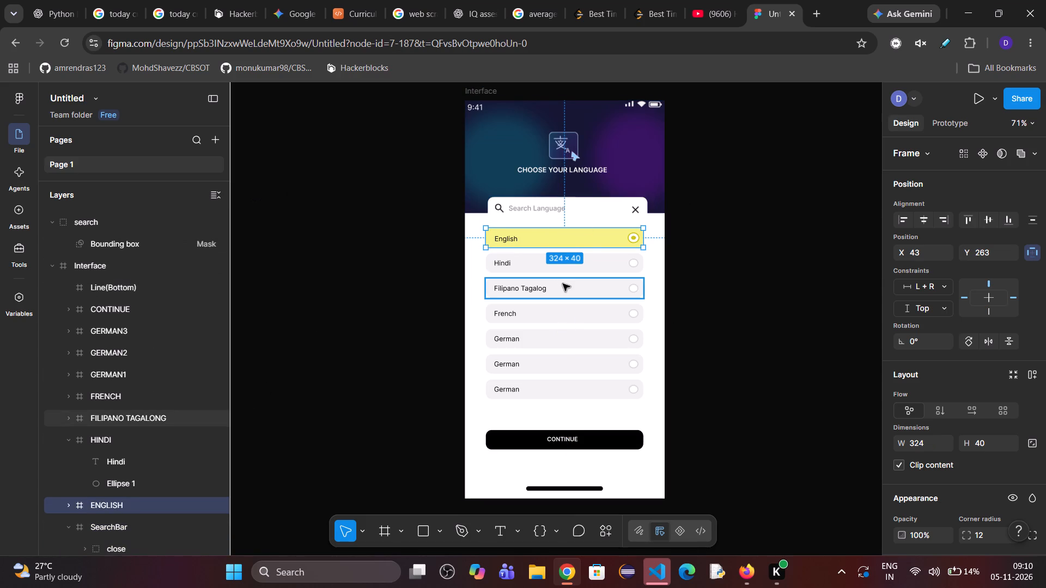
{"action": "left_click", "coordinate": [931, 289]}
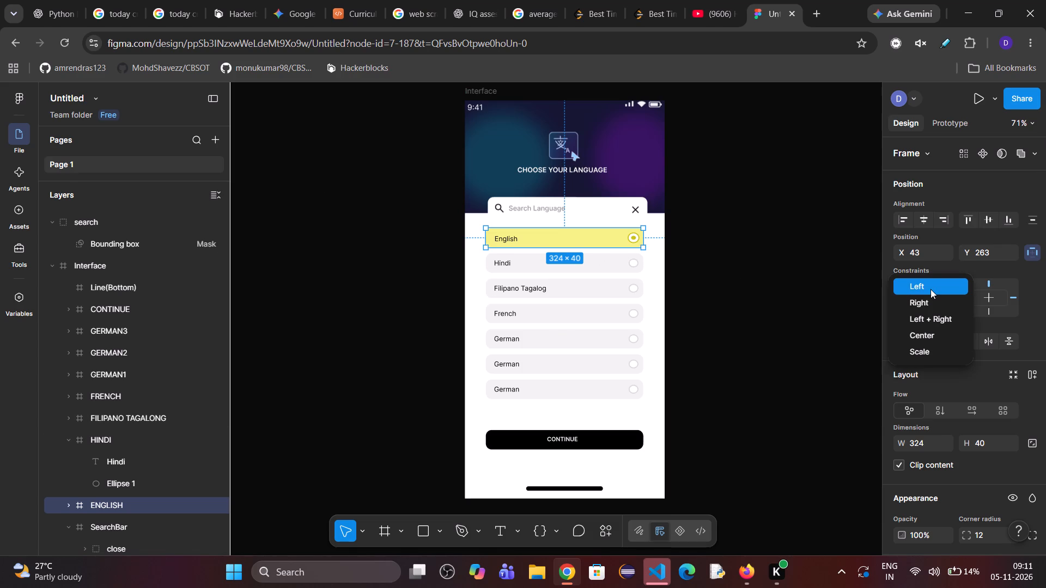
{"action": "left_click", "coordinate": [842, 348]}
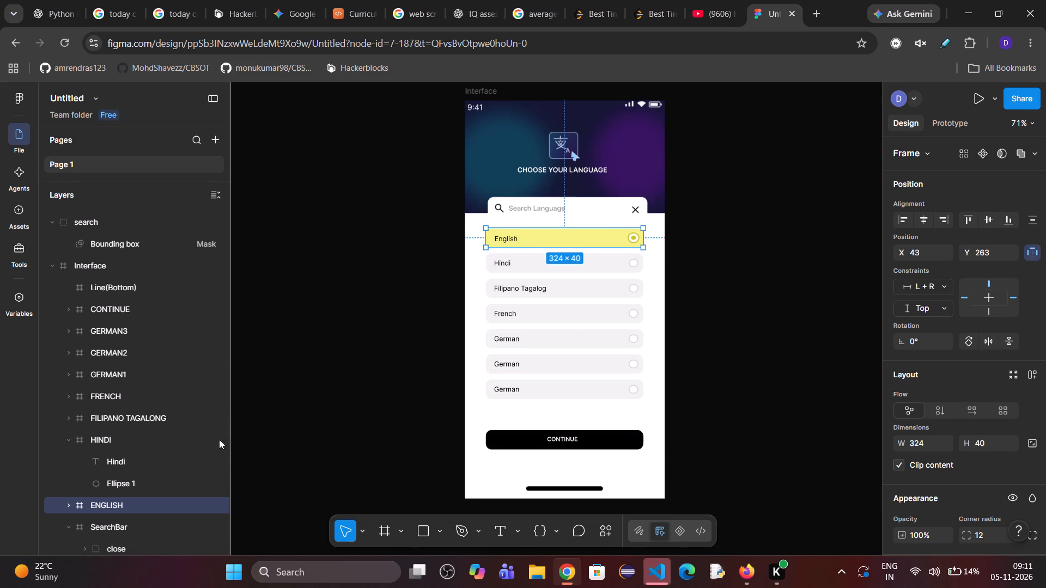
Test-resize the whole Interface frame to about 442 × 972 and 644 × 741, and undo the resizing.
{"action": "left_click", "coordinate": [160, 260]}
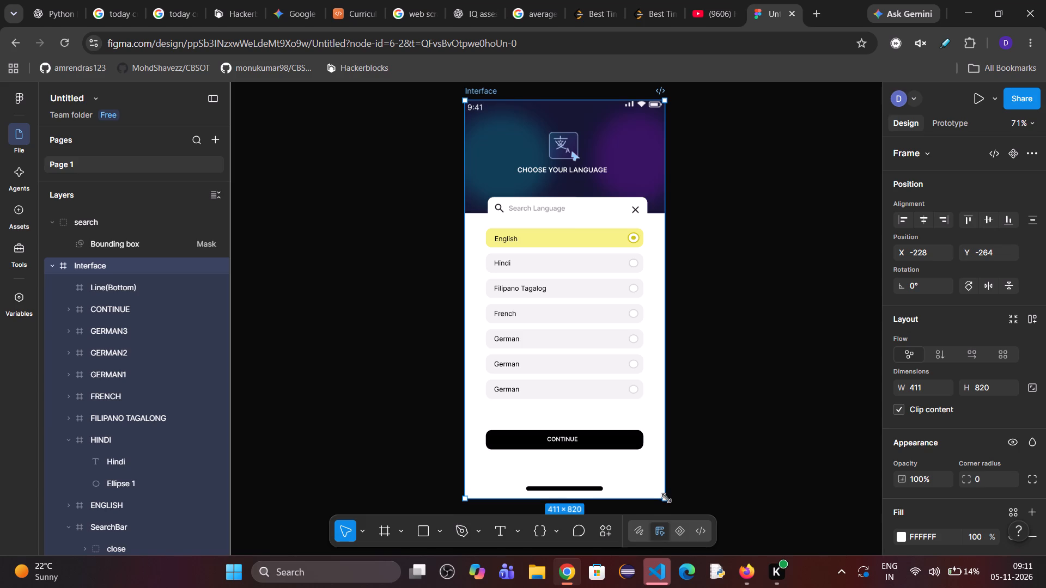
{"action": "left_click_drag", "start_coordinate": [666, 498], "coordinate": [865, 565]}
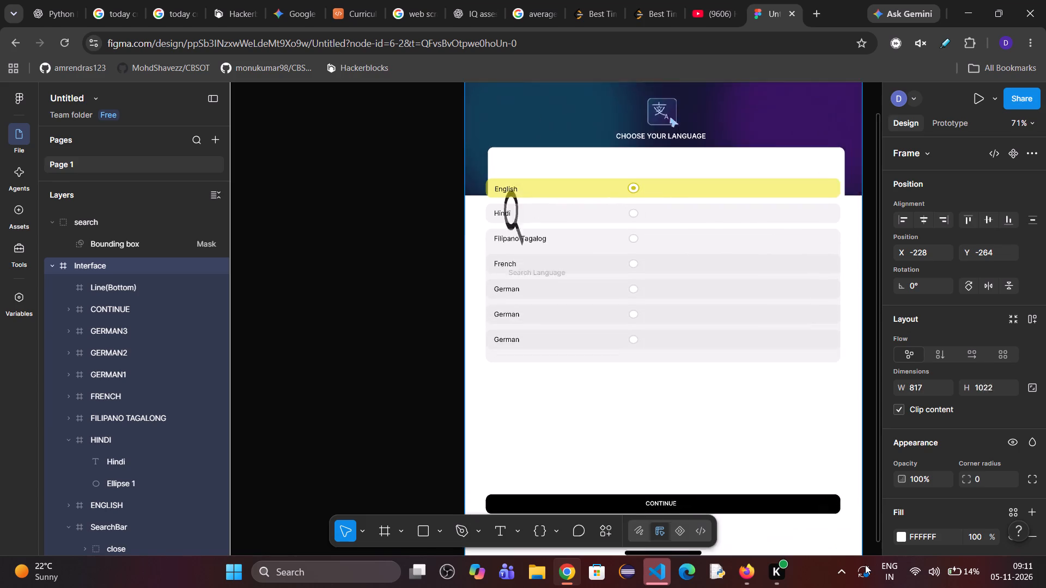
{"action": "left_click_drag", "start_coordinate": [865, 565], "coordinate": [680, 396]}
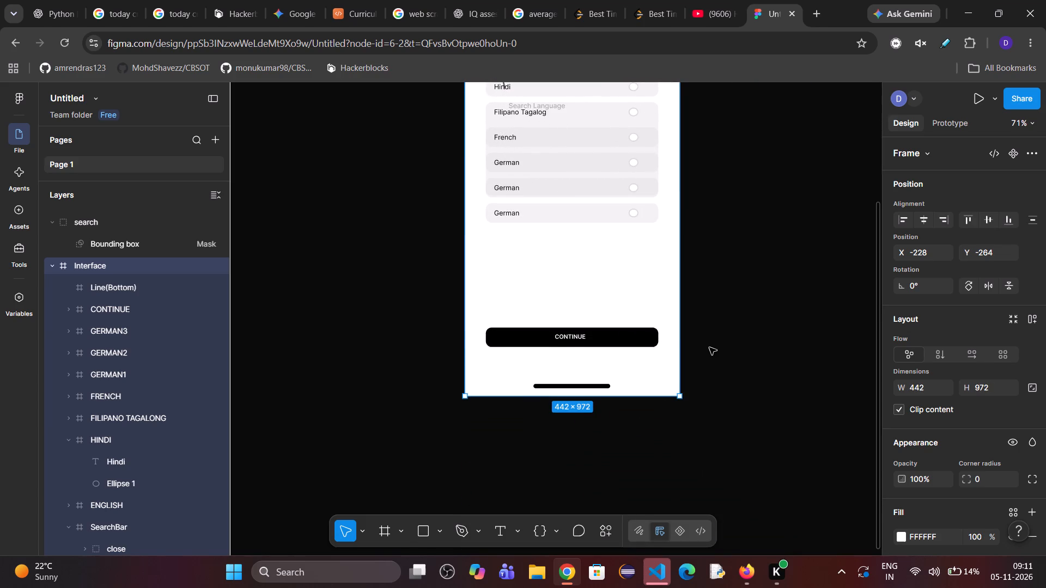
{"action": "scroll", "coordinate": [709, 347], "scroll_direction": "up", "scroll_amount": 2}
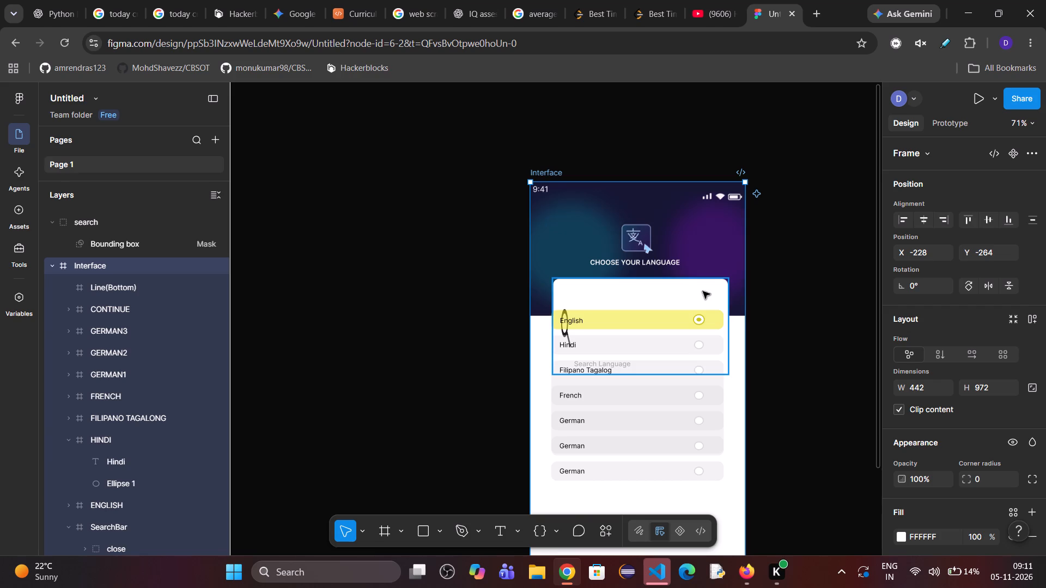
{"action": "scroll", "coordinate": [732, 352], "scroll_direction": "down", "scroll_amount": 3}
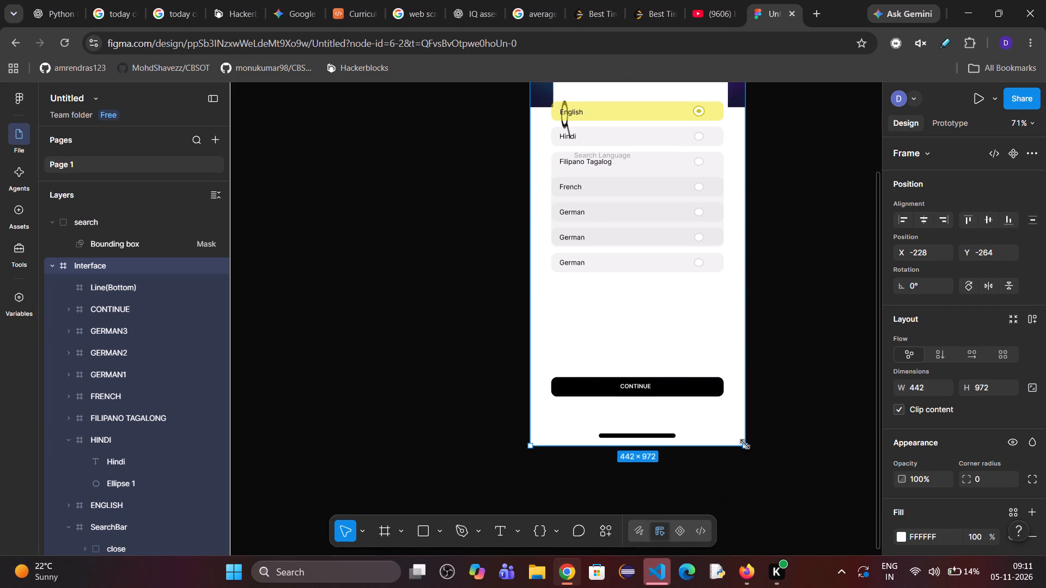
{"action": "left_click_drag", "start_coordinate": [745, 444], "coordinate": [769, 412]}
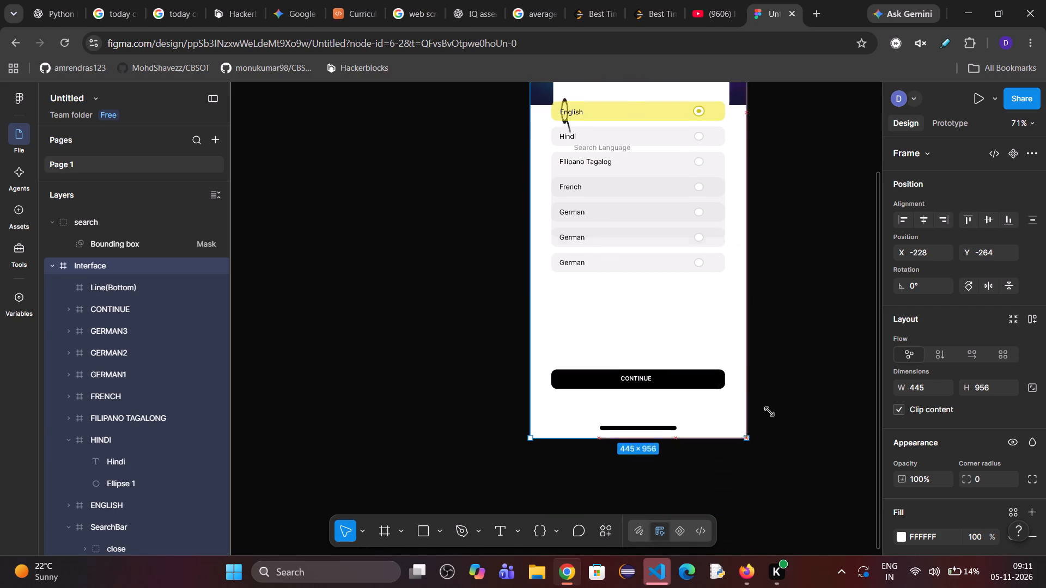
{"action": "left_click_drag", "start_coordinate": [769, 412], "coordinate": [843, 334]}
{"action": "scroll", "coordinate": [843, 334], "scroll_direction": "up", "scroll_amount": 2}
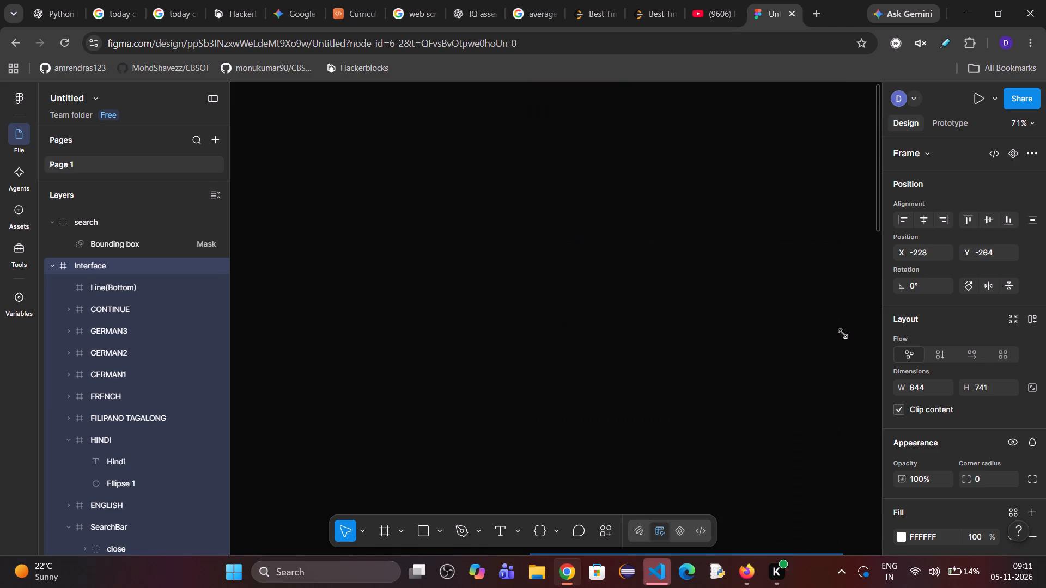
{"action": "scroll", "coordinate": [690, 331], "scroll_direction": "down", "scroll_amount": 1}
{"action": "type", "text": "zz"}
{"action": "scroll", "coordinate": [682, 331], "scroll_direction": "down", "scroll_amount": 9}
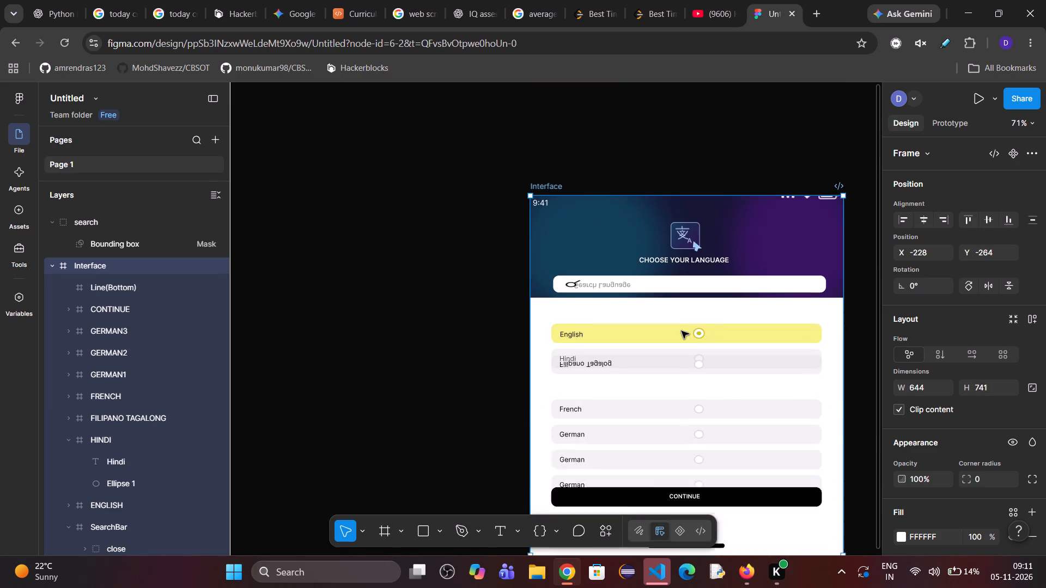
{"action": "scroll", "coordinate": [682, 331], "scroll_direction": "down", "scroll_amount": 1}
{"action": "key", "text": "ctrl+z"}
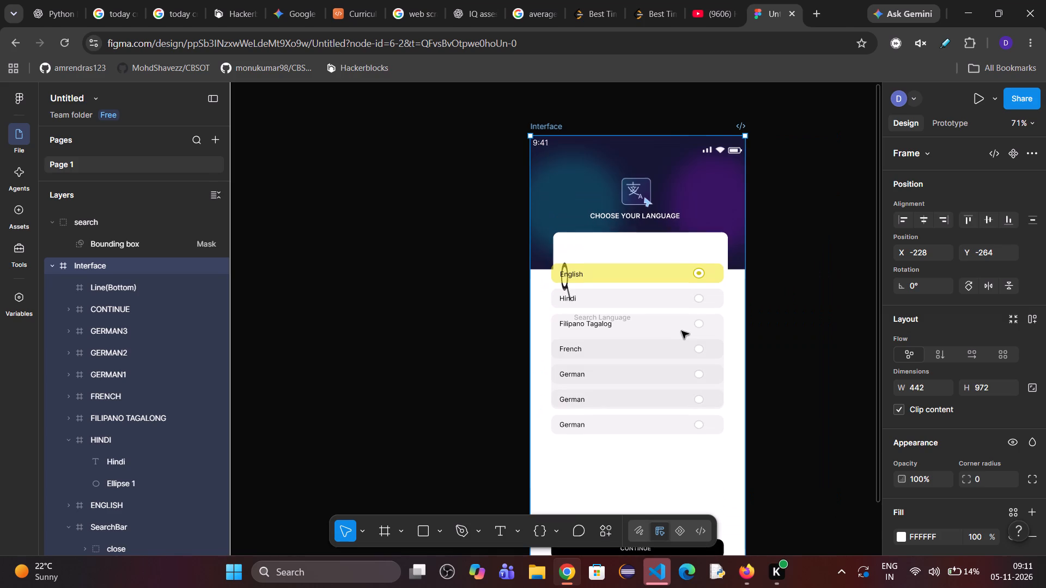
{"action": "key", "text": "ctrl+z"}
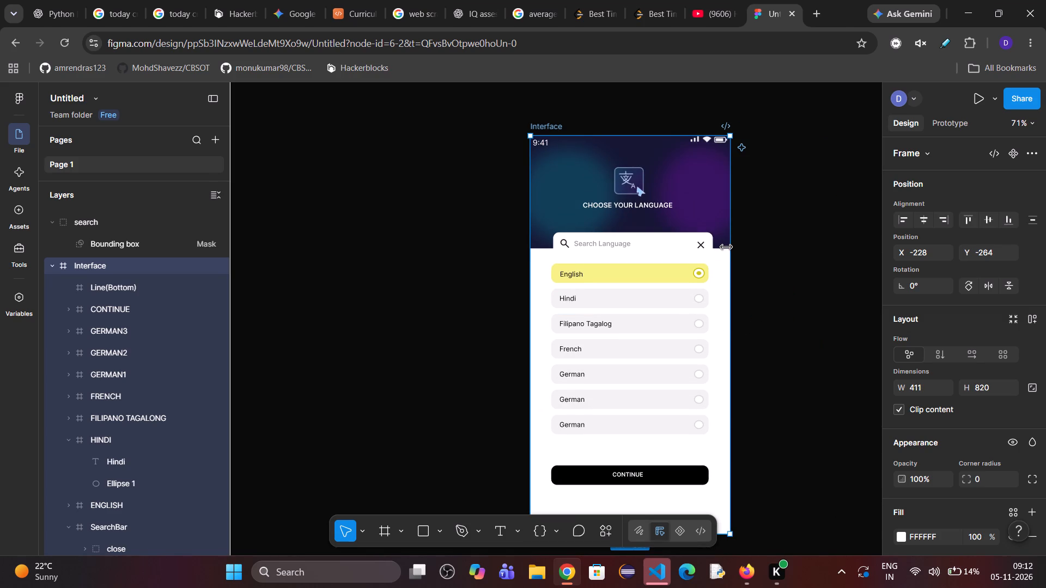
Set both the horizontal and vertical constraints of the SearchBar frame to Scale.
{"action": "left_click", "coordinate": [594, 238]}
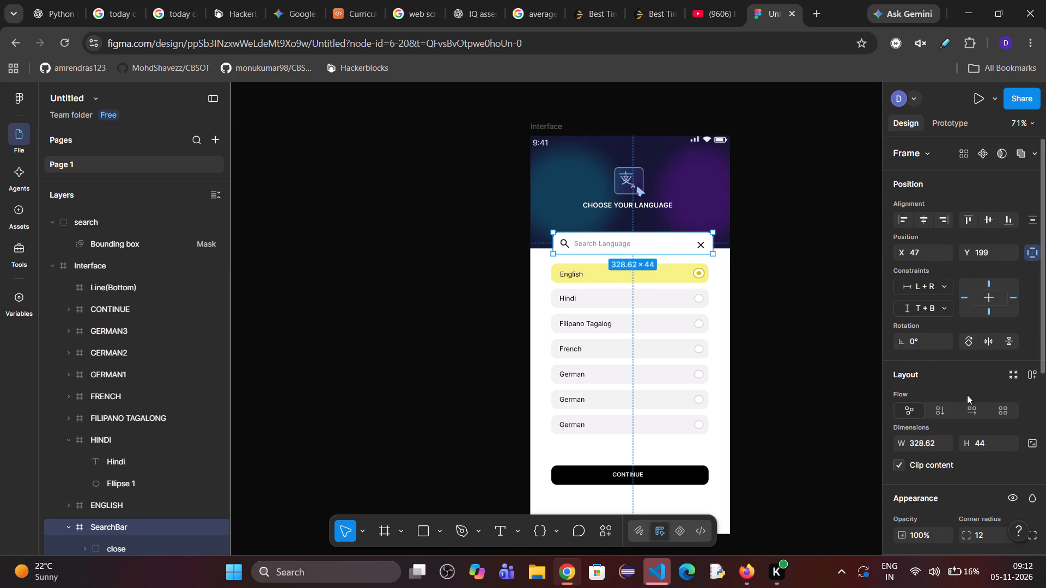
{"action": "left_click", "coordinate": [936, 287]}
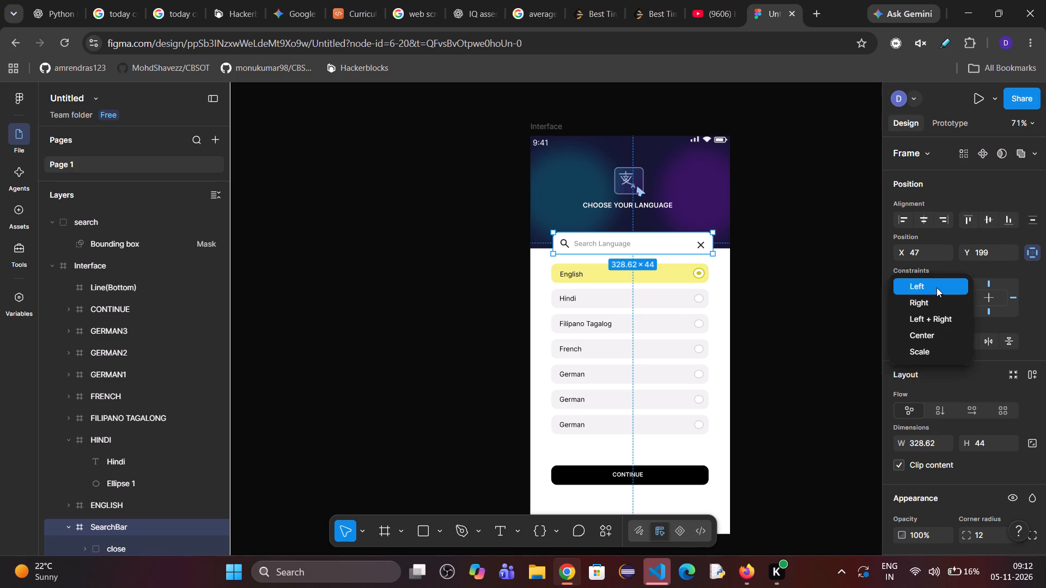
{"action": "left_click", "coordinate": [924, 351]}
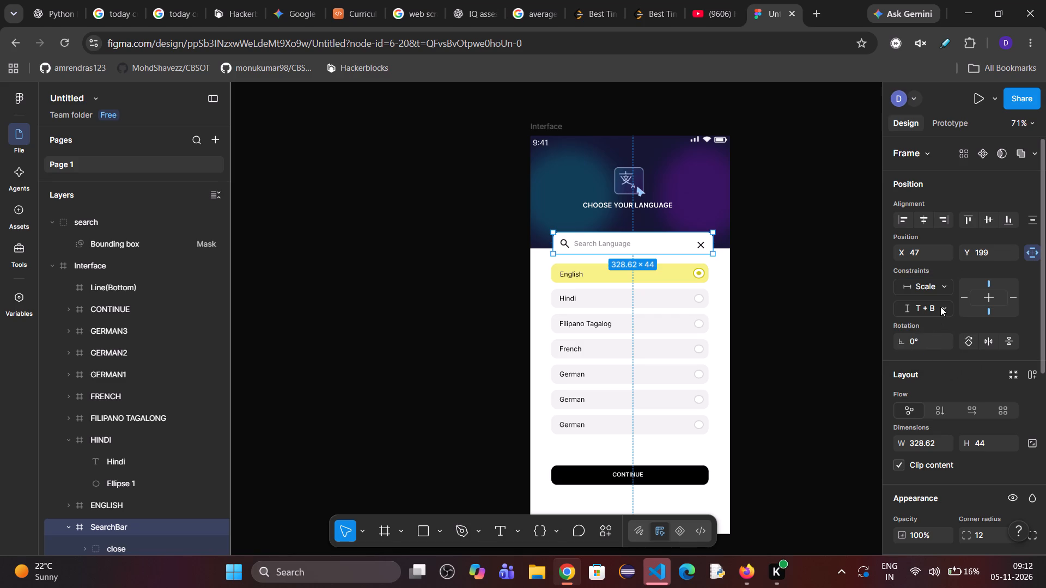
{"action": "left_click", "coordinate": [940, 307]}
{"action": "left_click", "coordinate": [920, 372]}
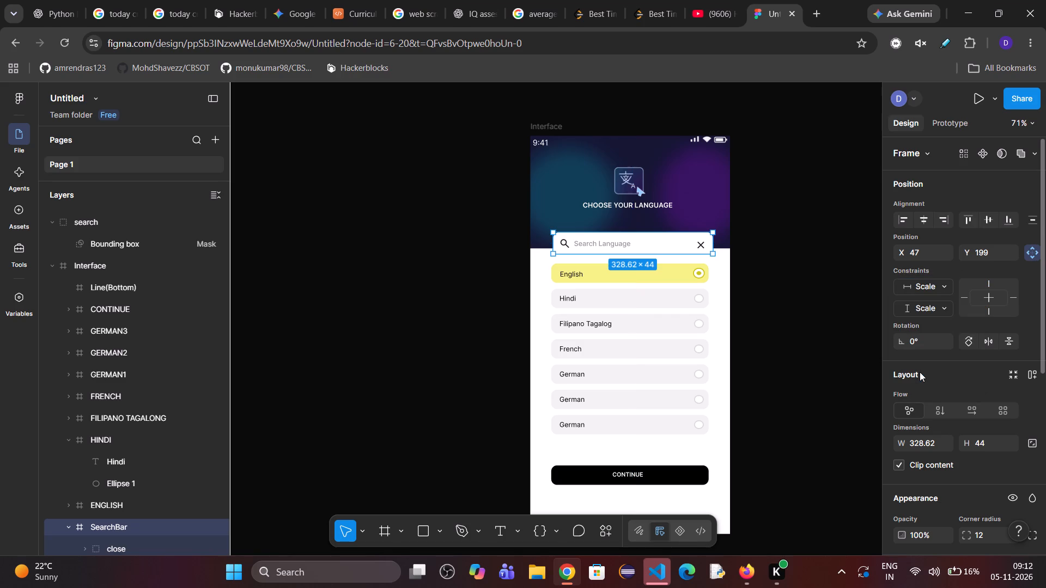
Check the constraints of the ENGLISH row.
{"action": "left_click", "coordinate": [590, 273]}
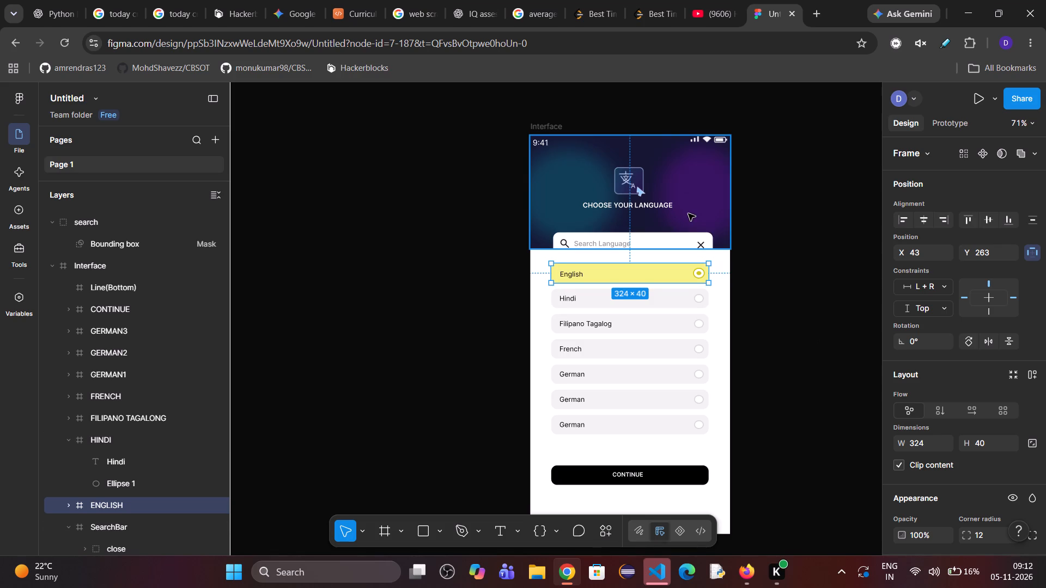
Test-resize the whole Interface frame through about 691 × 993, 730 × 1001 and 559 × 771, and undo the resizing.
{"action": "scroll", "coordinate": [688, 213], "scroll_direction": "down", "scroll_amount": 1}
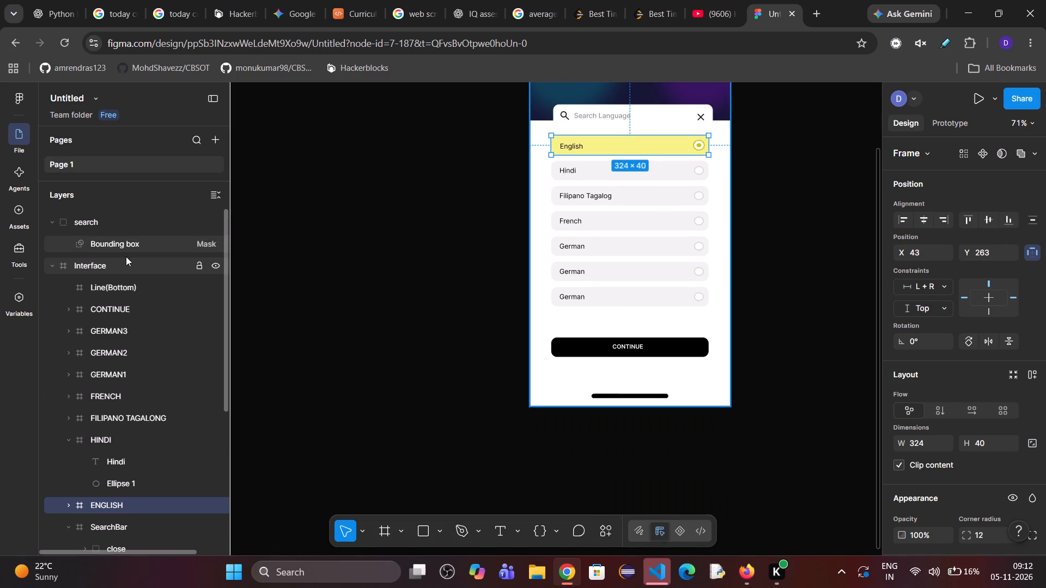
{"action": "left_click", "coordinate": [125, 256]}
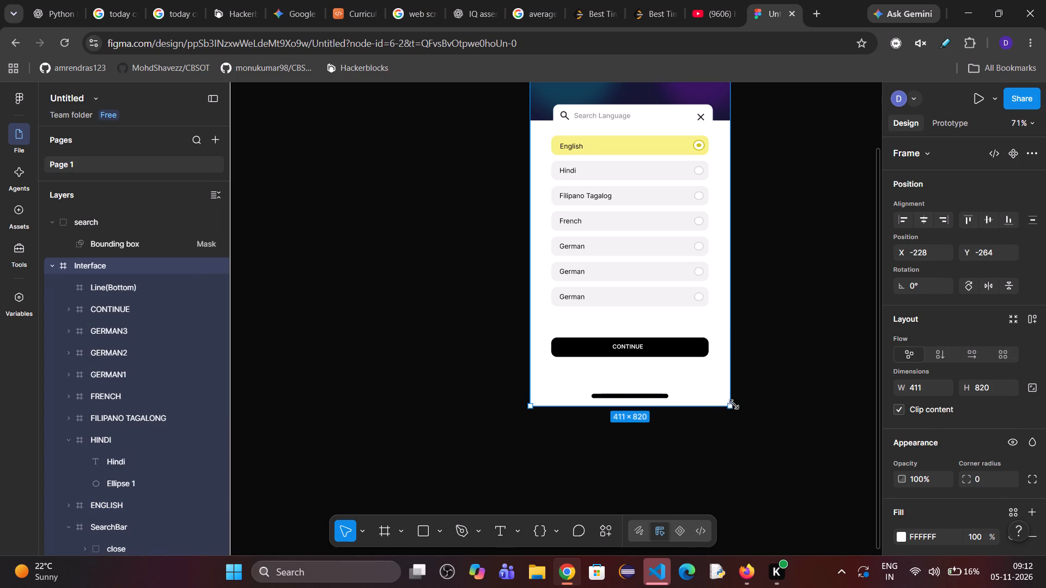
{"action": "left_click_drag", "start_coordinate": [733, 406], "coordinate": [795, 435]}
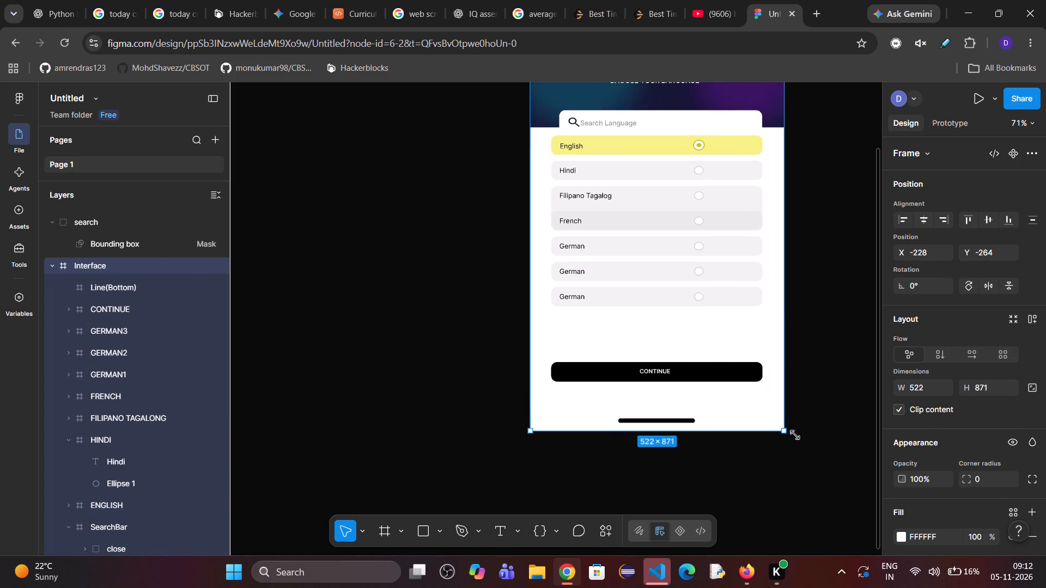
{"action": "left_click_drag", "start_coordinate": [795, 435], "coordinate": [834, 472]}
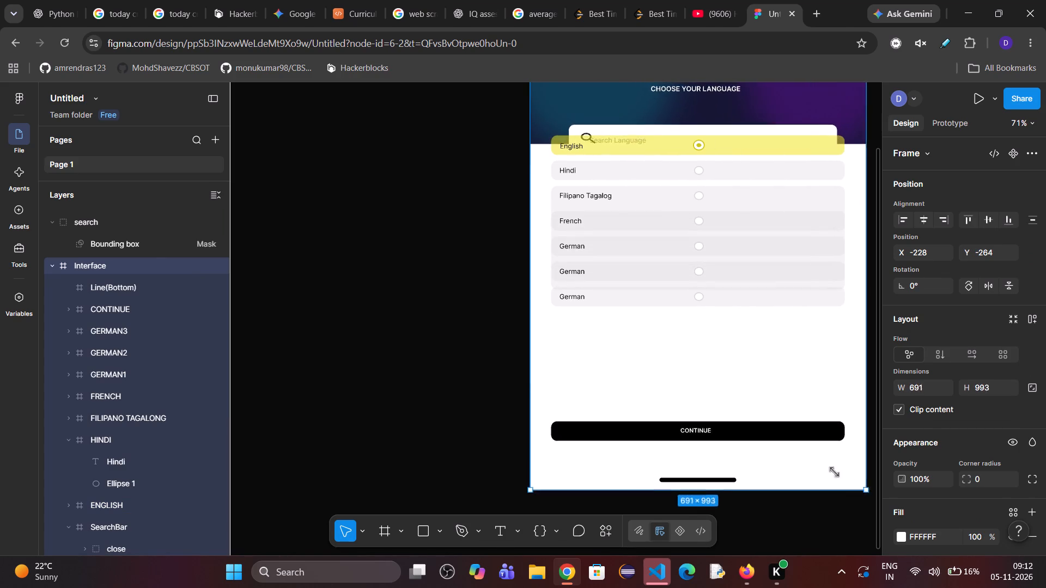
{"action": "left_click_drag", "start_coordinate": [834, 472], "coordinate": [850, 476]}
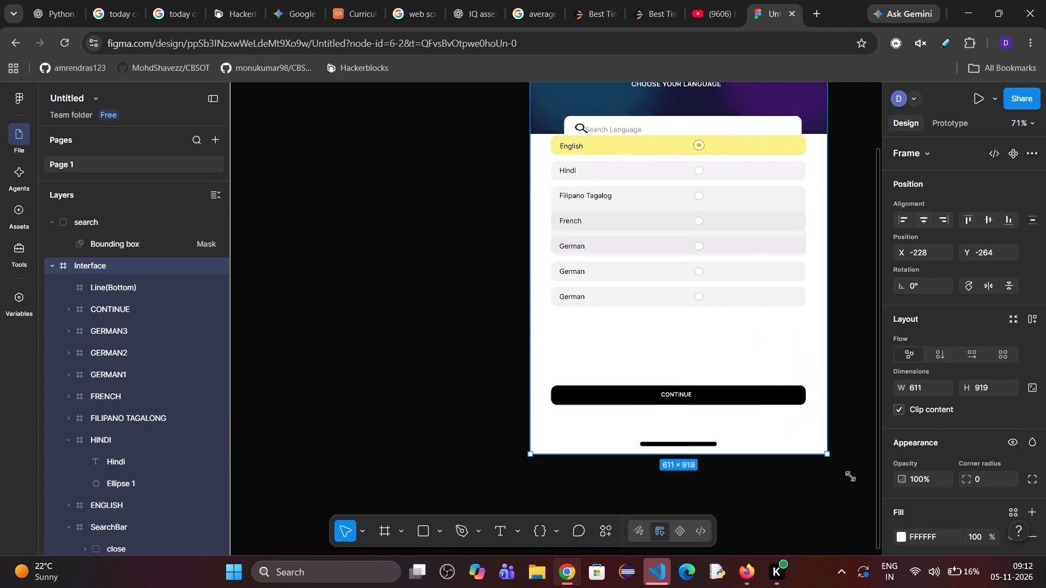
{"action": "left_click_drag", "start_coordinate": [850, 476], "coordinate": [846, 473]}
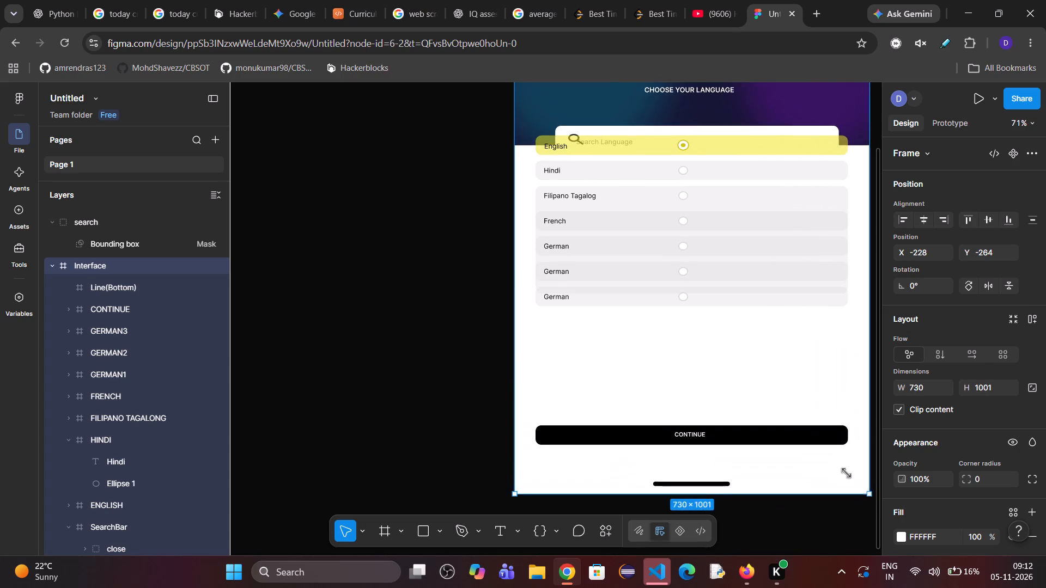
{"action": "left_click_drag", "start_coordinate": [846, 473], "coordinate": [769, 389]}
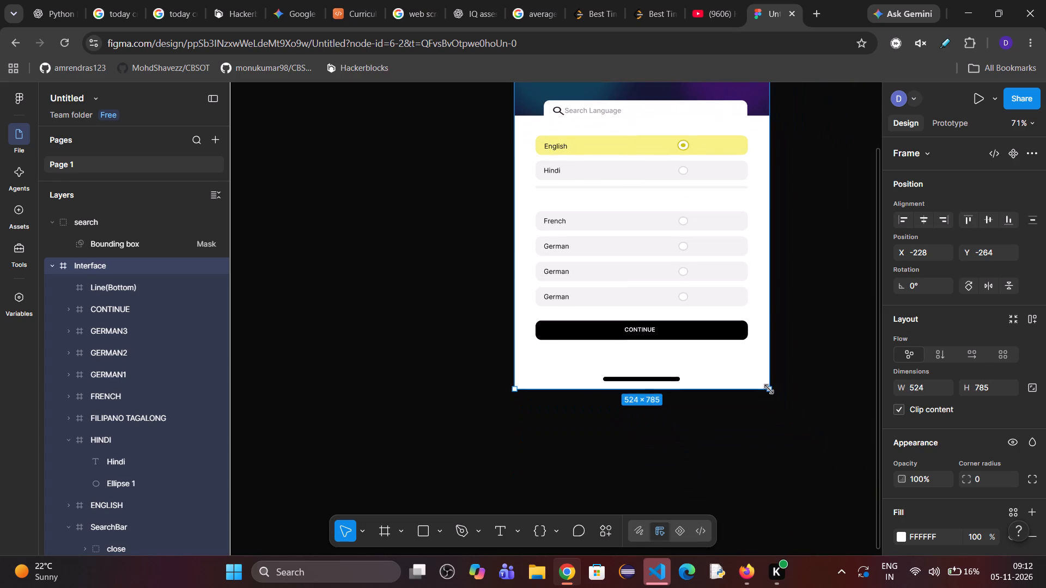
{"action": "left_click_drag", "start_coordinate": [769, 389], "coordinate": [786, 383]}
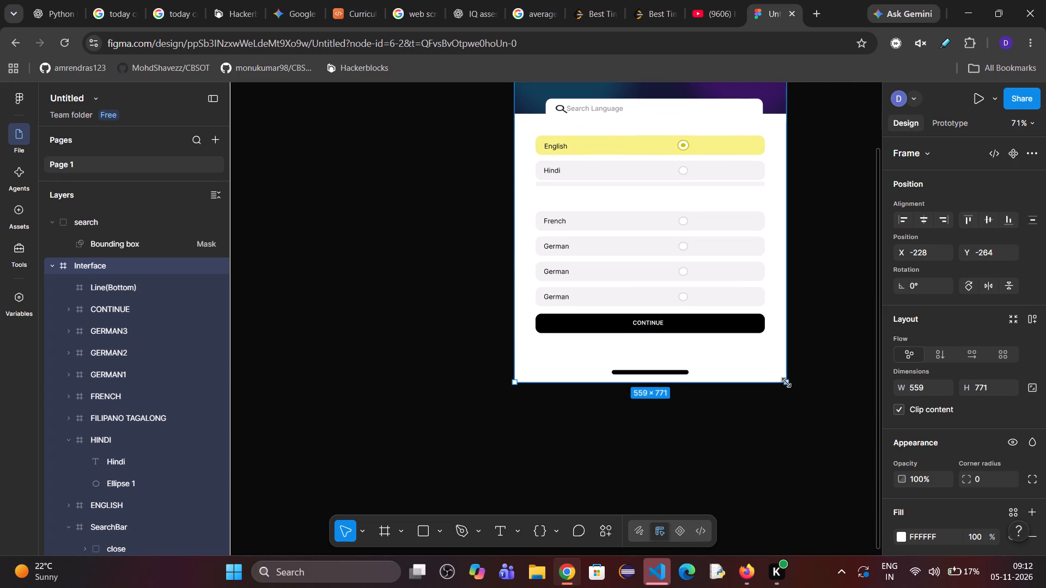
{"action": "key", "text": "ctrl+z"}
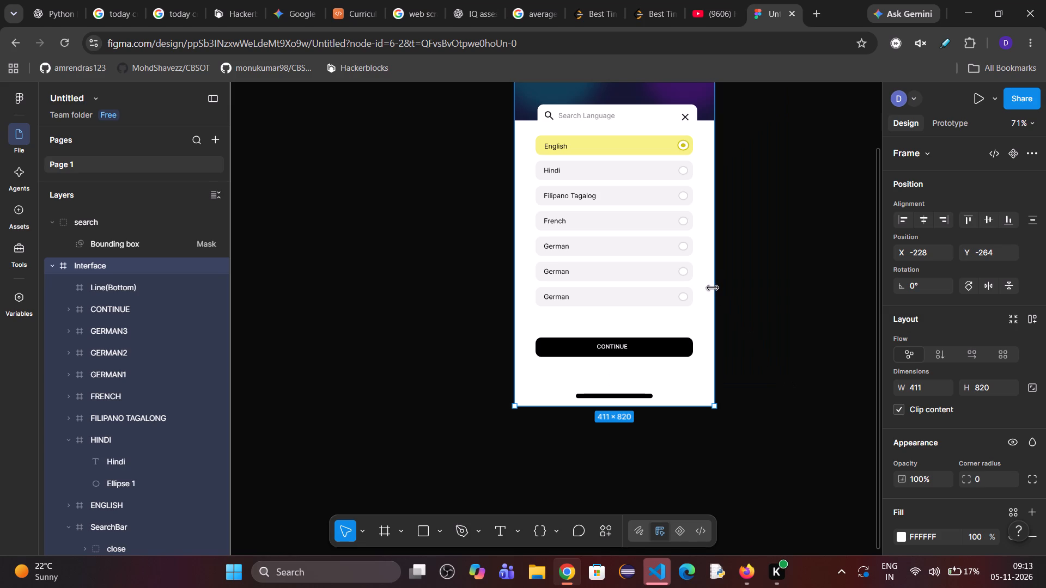
Set the constraints of all seven language rows, GERMAN3 through ENGLISH, to Center horizontally and Scale vertically.
{"action": "left_click", "coordinate": [118, 326], "text": "ctrl"}
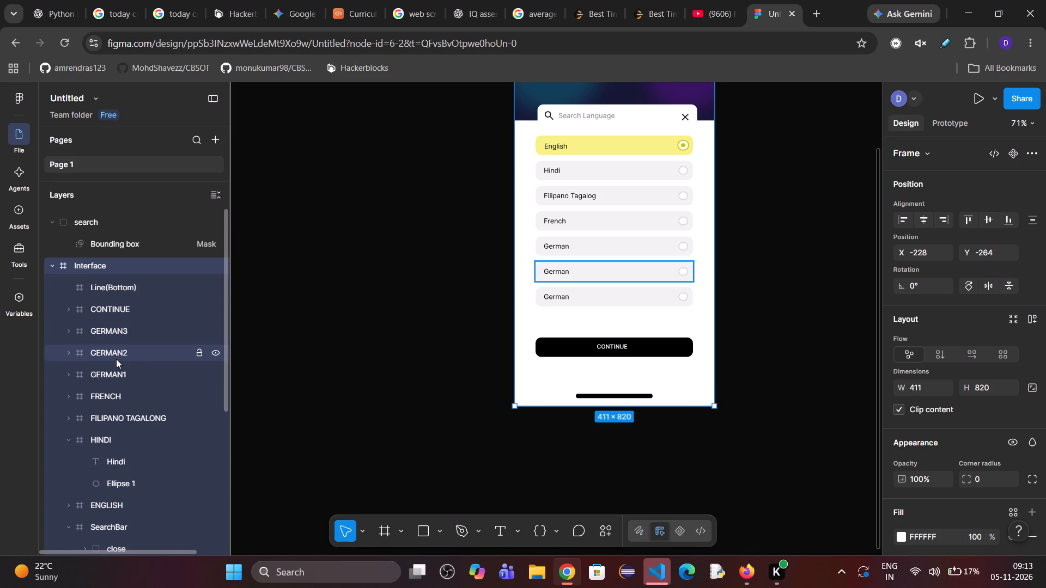
{"action": "double_click", "coordinate": [94, 274]}
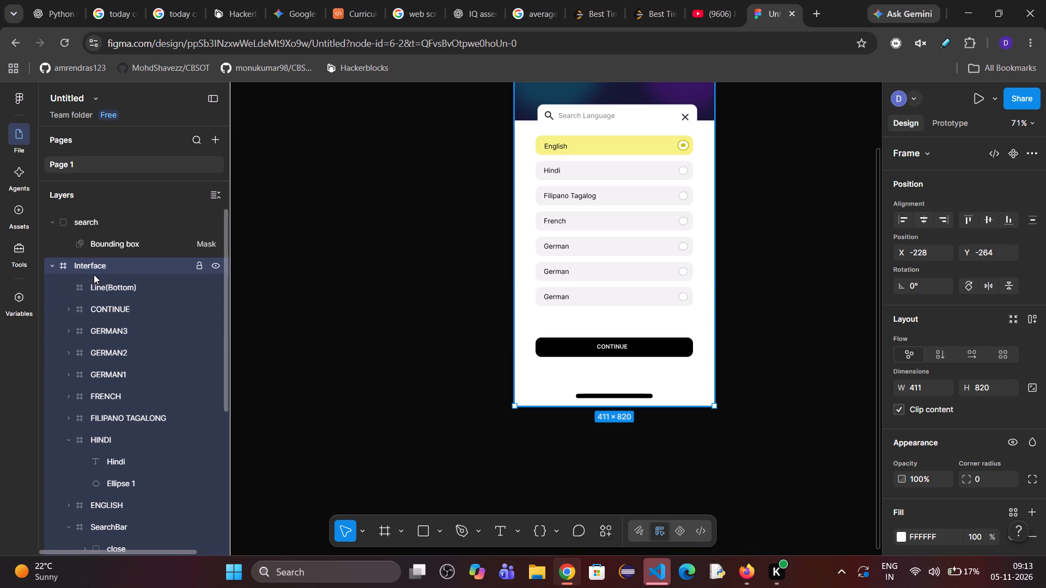
{"action": "left_click", "coordinate": [304, 279]}
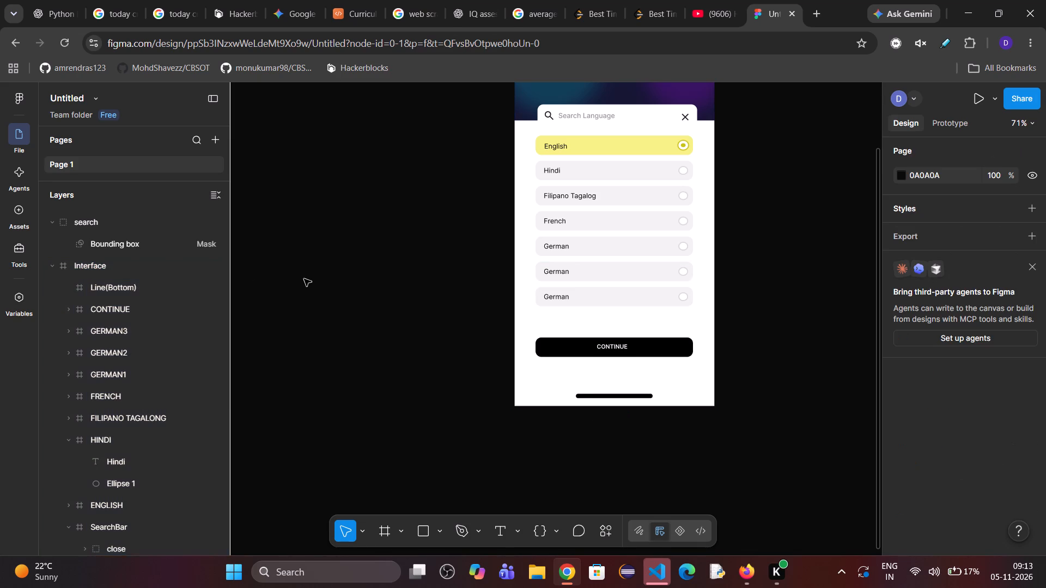
{"action": "left_click", "coordinate": [117, 330], "text": "ctrl"}
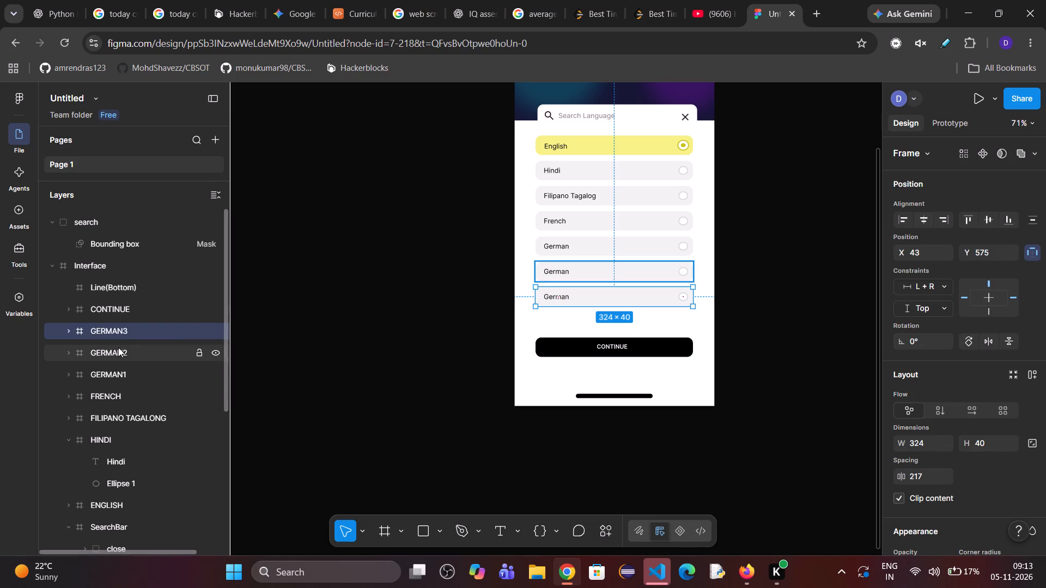
{"action": "left_click", "coordinate": [118, 347], "text": "ctrl"}
{"action": "left_click", "coordinate": [120, 373], "text": "ctrl"}
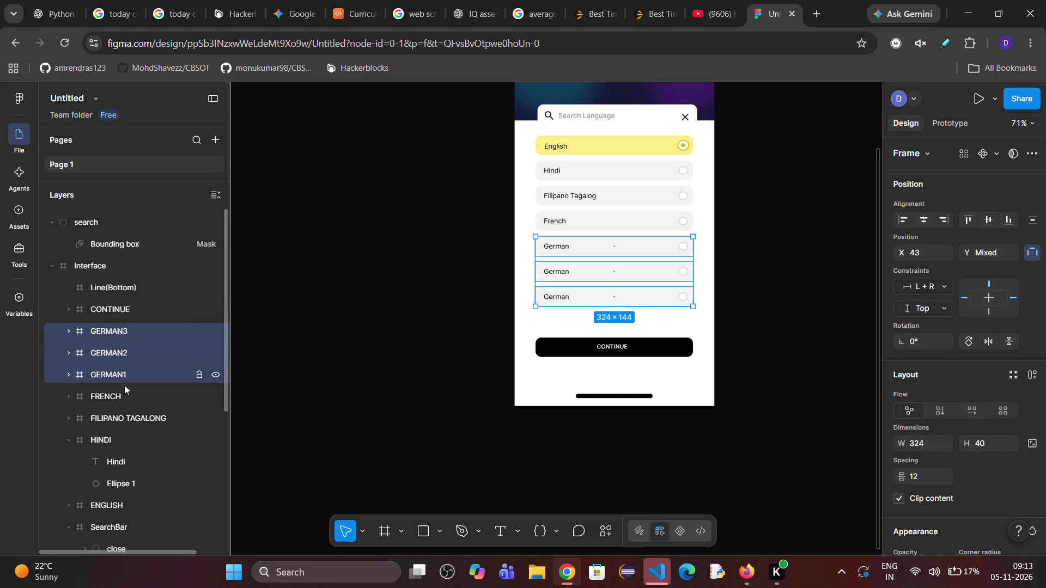
{"action": "left_click", "coordinate": [124, 392], "text": "ctrl"}
{"action": "left_click", "coordinate": [133, 416], "text": "ctrl"}
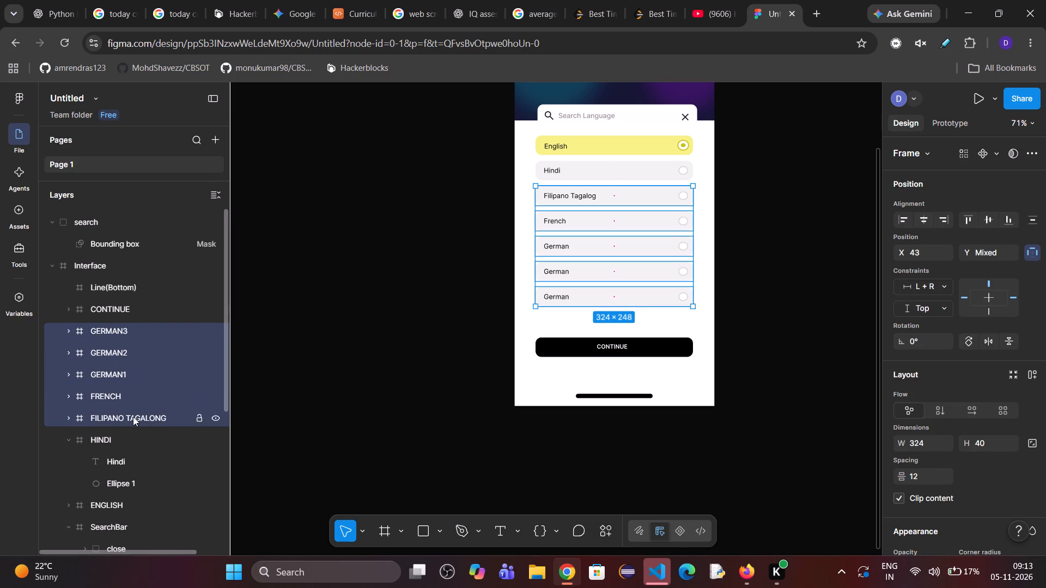
{"action": "left_click", "coordinate": [136, 434], "text": "ctrl"}
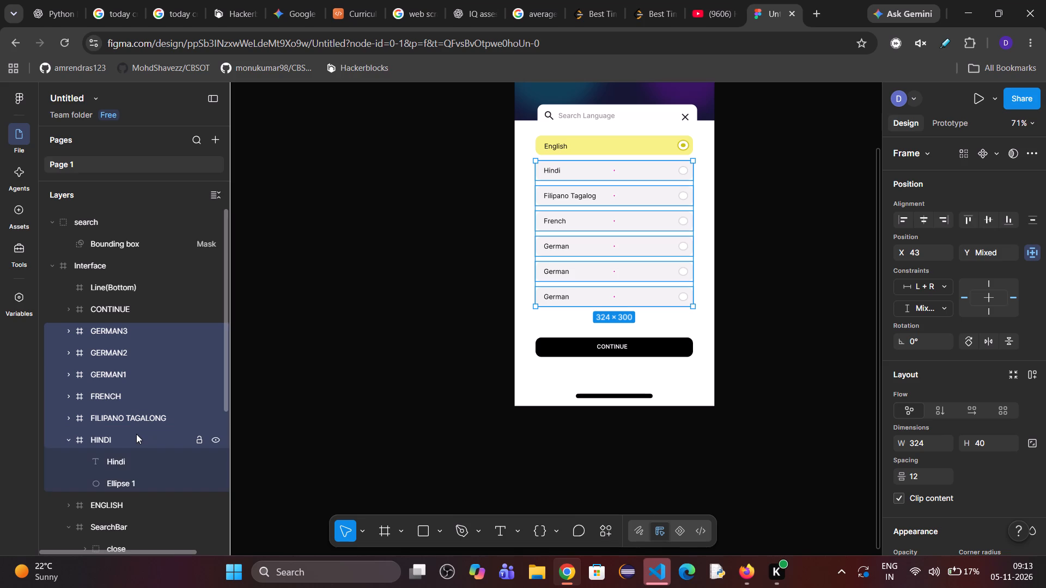
{"action": "left_click", "coordinate": [113, 498], "text": "ctrl"}
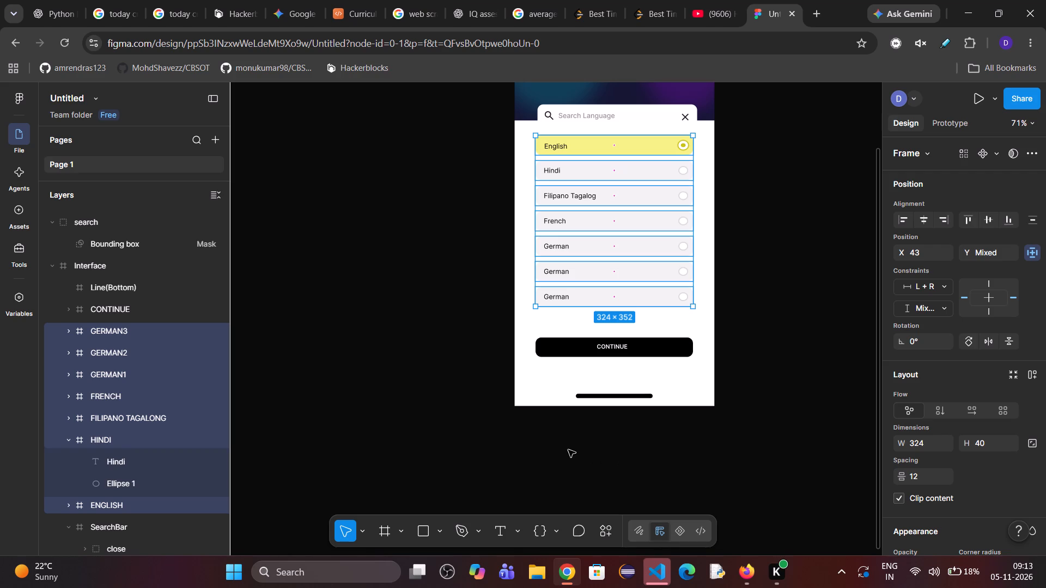
{"action": "scroll", "coordinate": [568, 450], "scroll_direction": "down", "scroll_amount": 1}
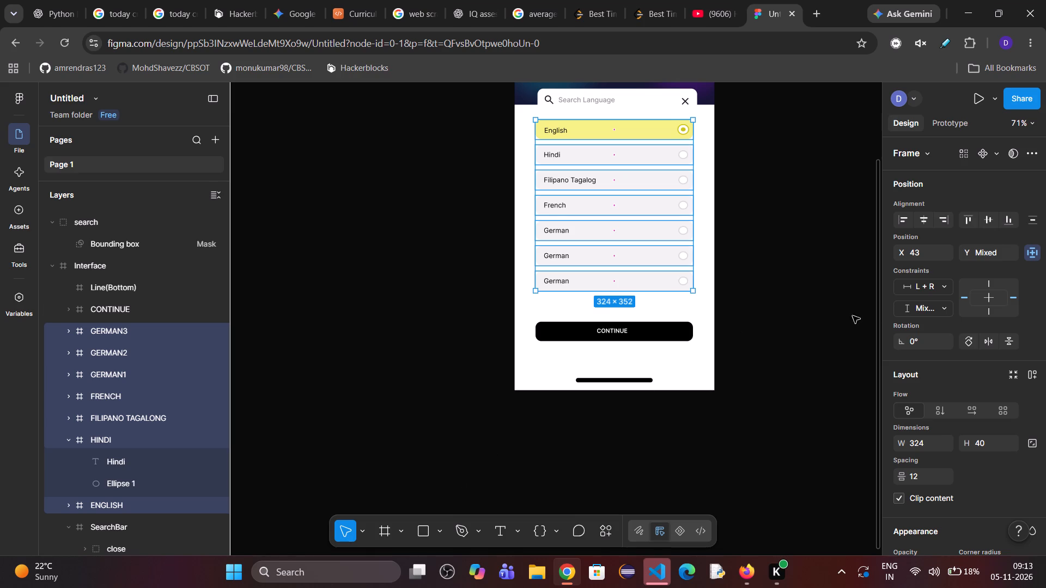
{"action": "left_click", "coordinate": [922, 286]}
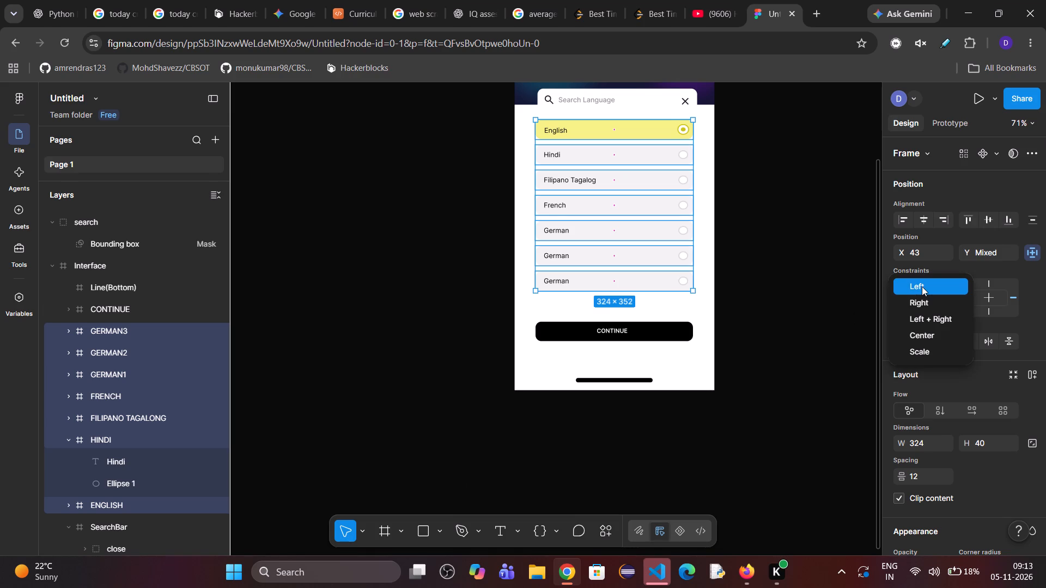
{"action": "left_click", "coordinate": [917, 347]}
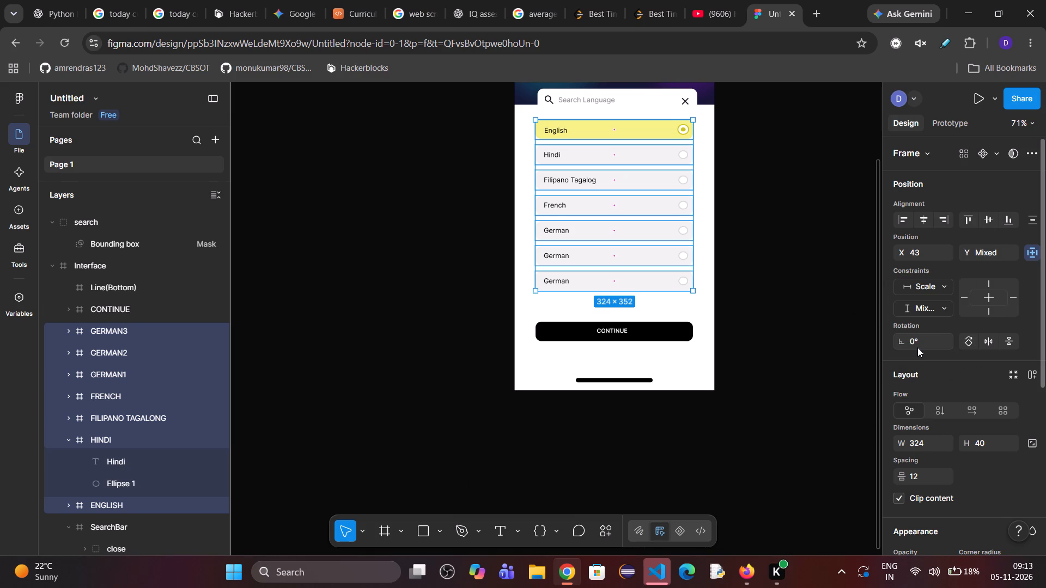
{"action": "left_click", "coordinate": [932, 289]}
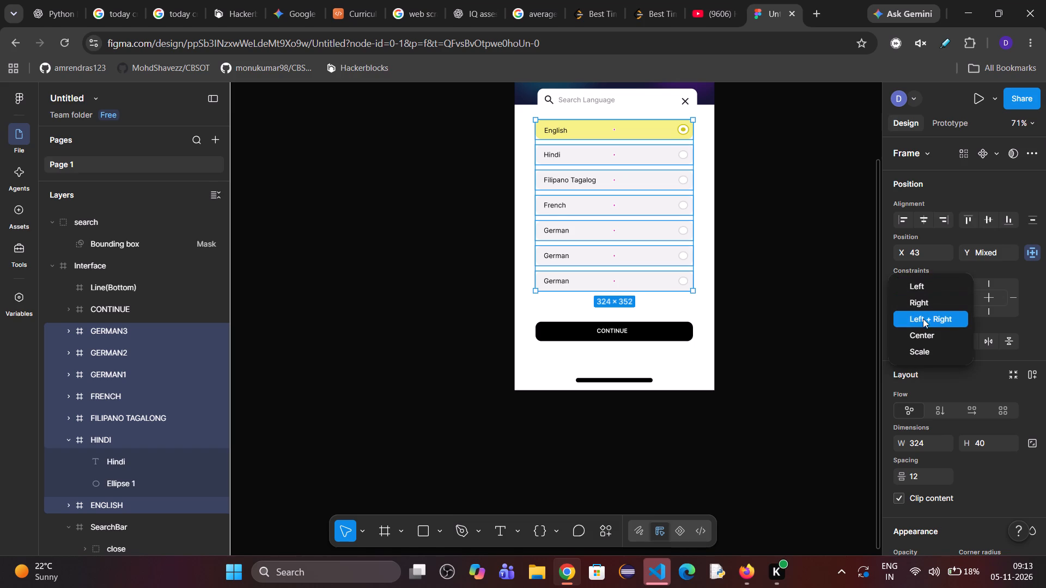
{"action": "left_click", "coordinate": [915, 336]}
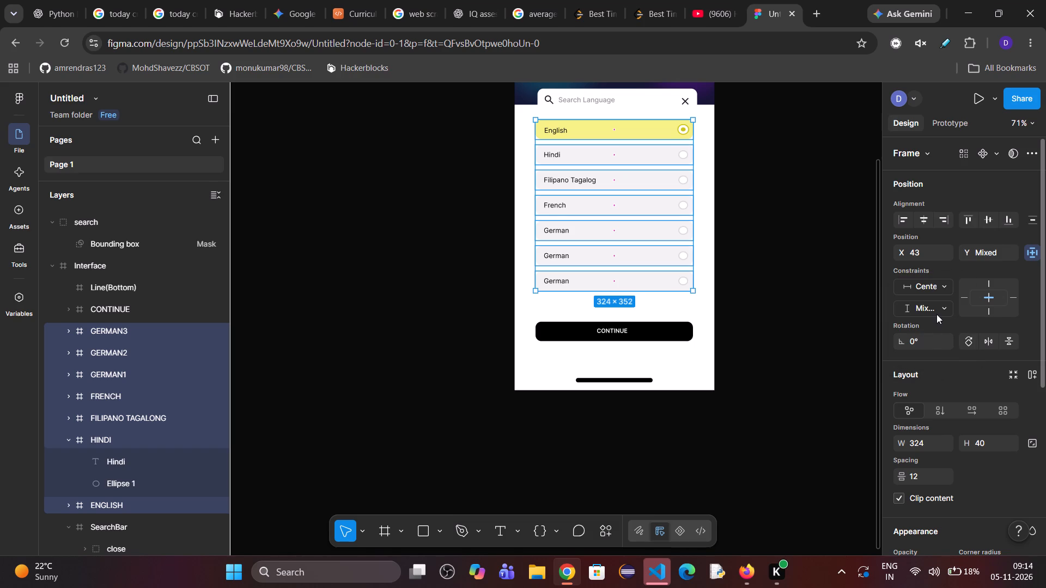
{"action": "left_click", "coordinate": [937, 311]}
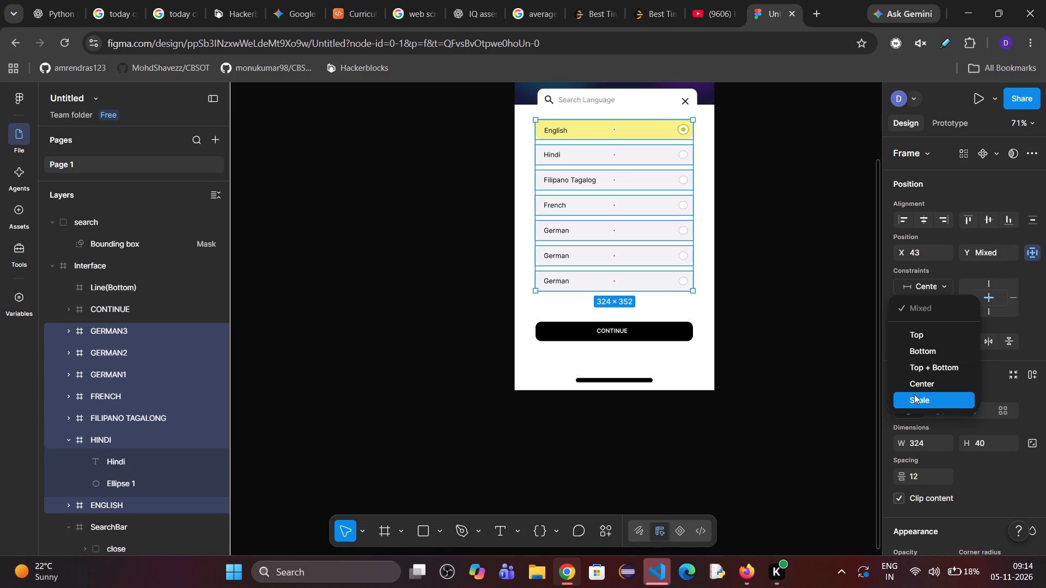
{"action": "left_click", "coordinate": [915, 398]}
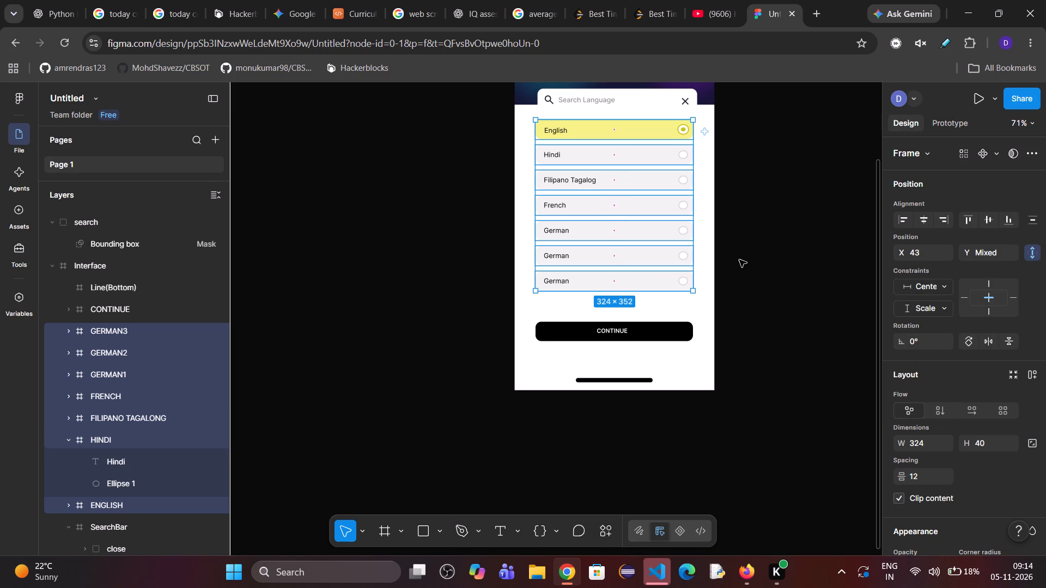
Test-resize the whole Interface frame through about 576 × 938, 730 × 1039, 814 × 1049 and 874 × 1101, ending at about 508 × 795.
{"action": "scroll", "coordinate": [650, 234], "scroll_direction": "up", "scroll_amount": 1}
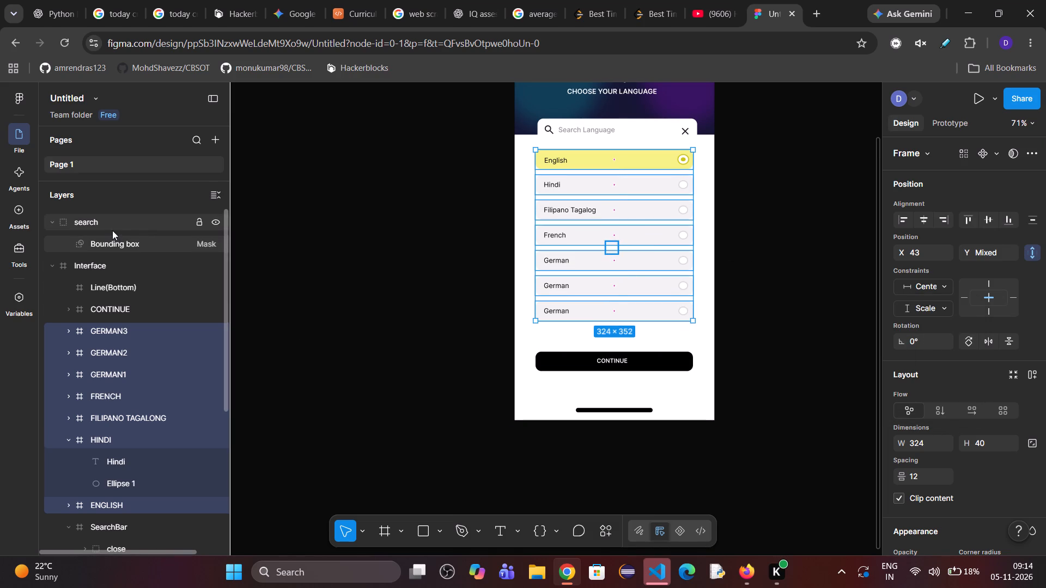
{"action": "left_click", "coordinate": [92, 262]}
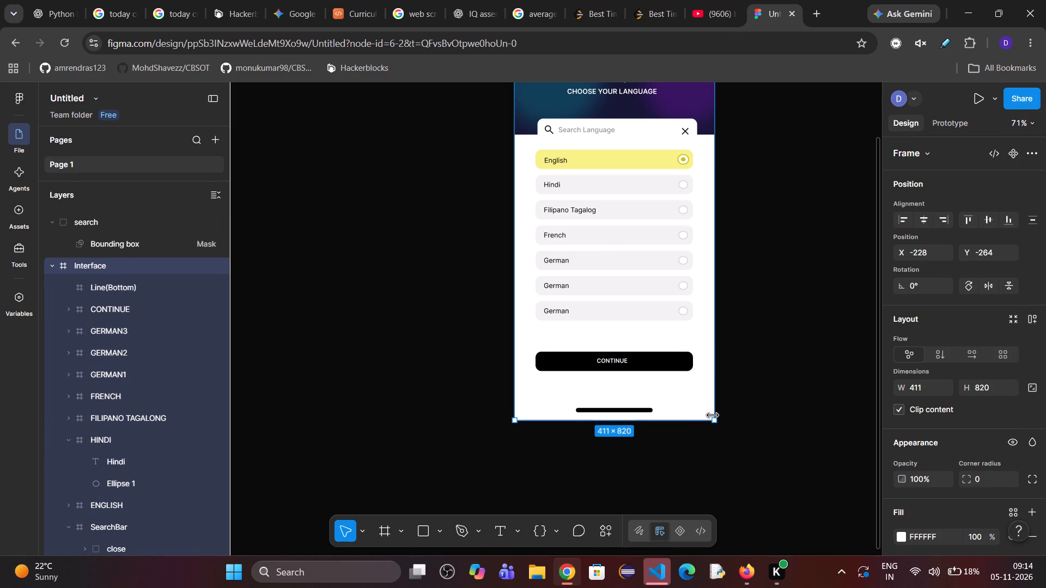
{"action": "left_click_drag", "start_coordinate": [714, 420], "coordinate": [796, 479]}
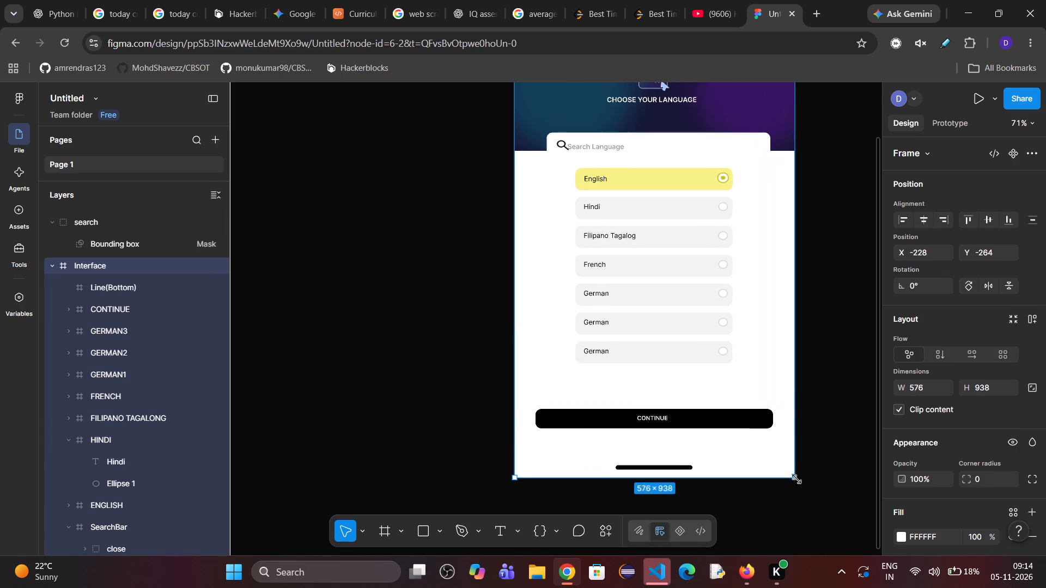
{"action": "left_click_drag", "start_coordinate": [796, 479], "coordinate": [869, 527]}
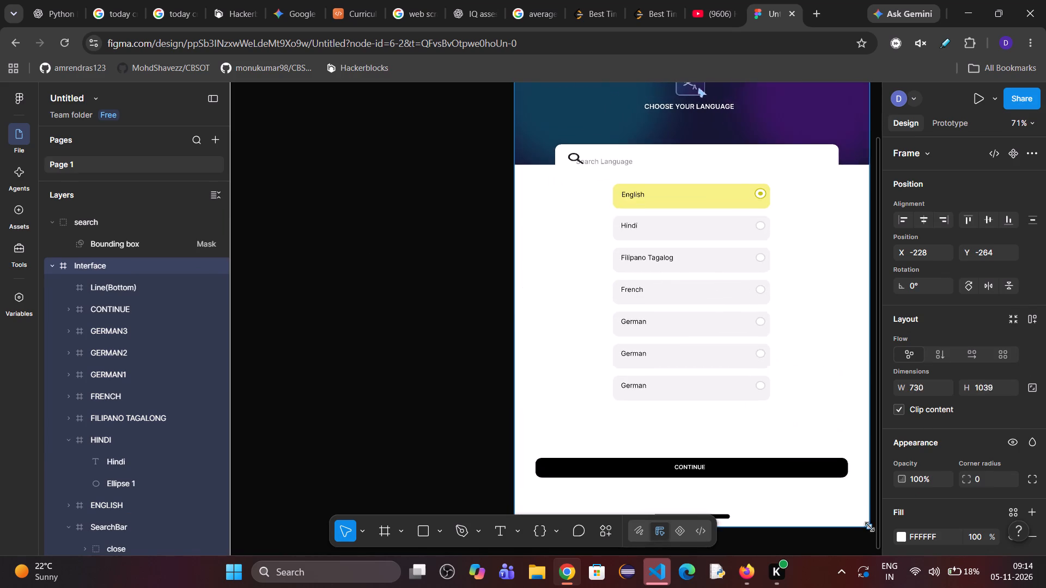
{"action": "left_click_drag", "start_coordinate": [869, 527], "coordinate": [706, 429]}
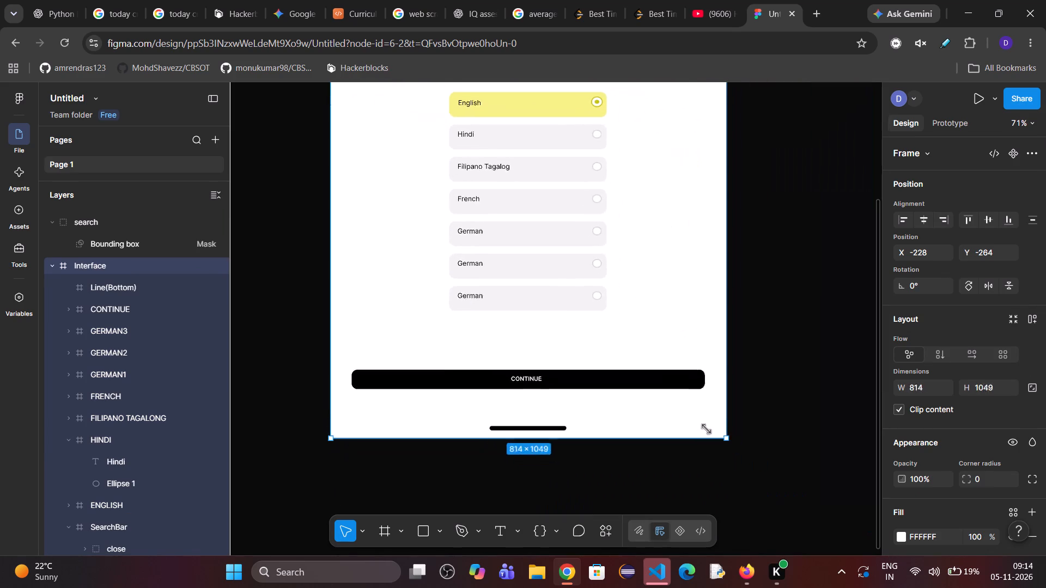
{"action": "left_click_drag", "start_coordinate": [706, 429], "coordinate": [754, 463]}
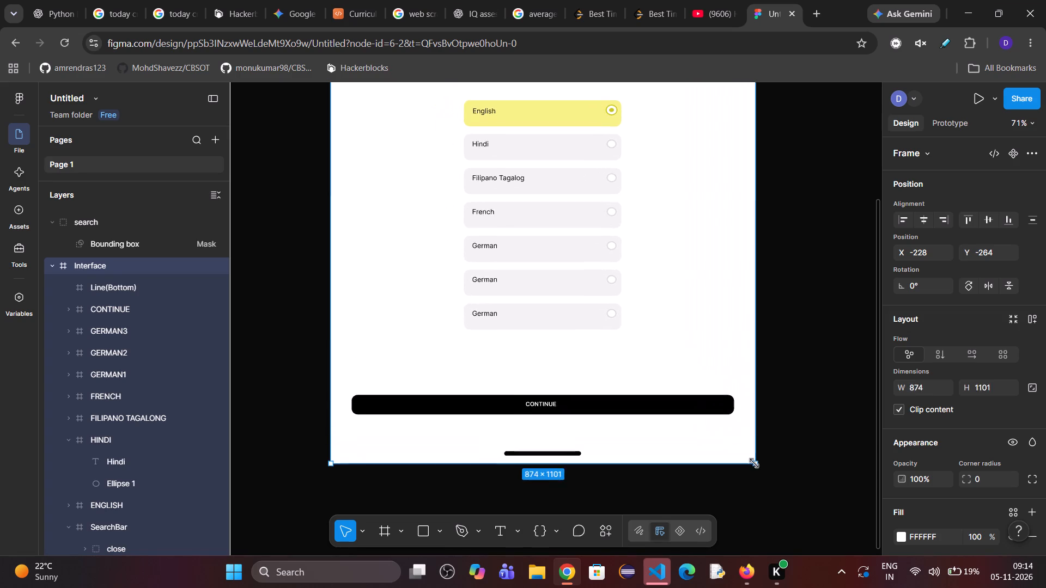
{"action": "left_click_drag", "start_coordinate": [754, 463], "coordinate": [577, 311]}
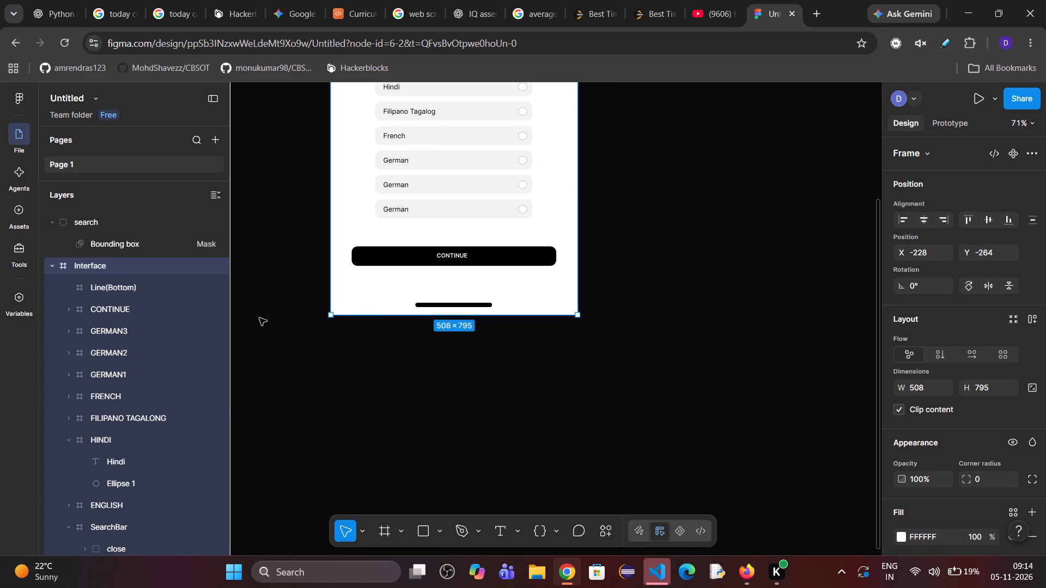
Set the horizontal constraint of all seven language rows, GERMAN3 through ENGLISH, to Left + Right.
{"action": "left_click", "coordinate": [113, 315]}
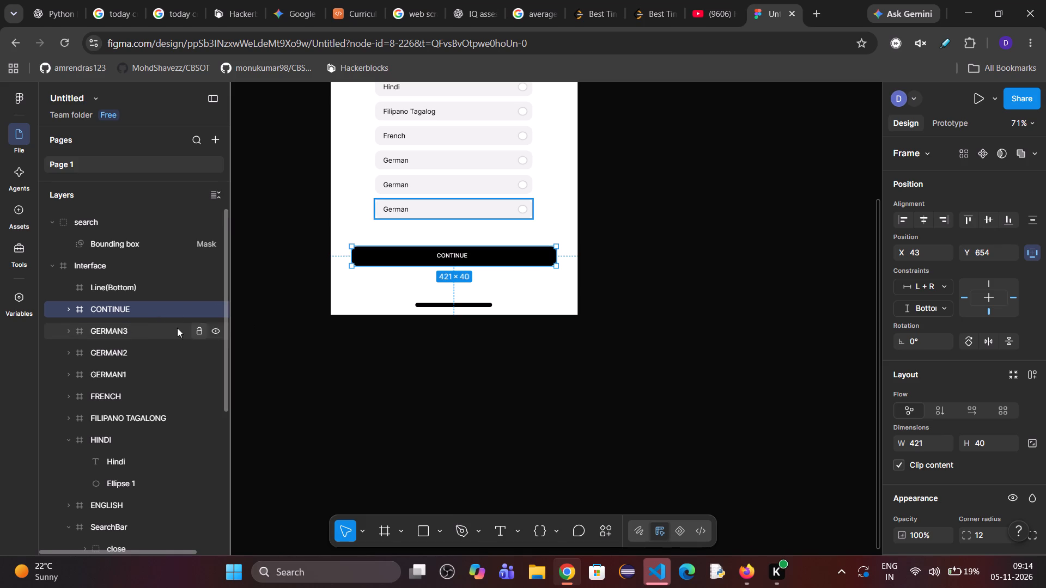
{"action": "left_click", "coordinate": [127, 322]}
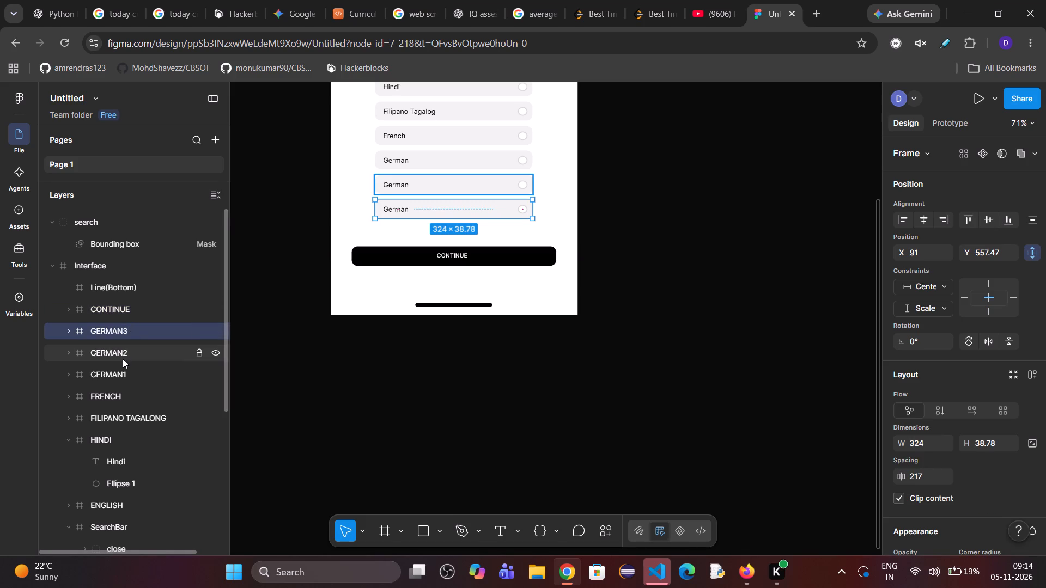
{"action": "left_click", "coordinate": [122, 359], "text": "ctrl"}
{"action": "left_click", "coordinate": [122, 371], "text": "ctrl"}
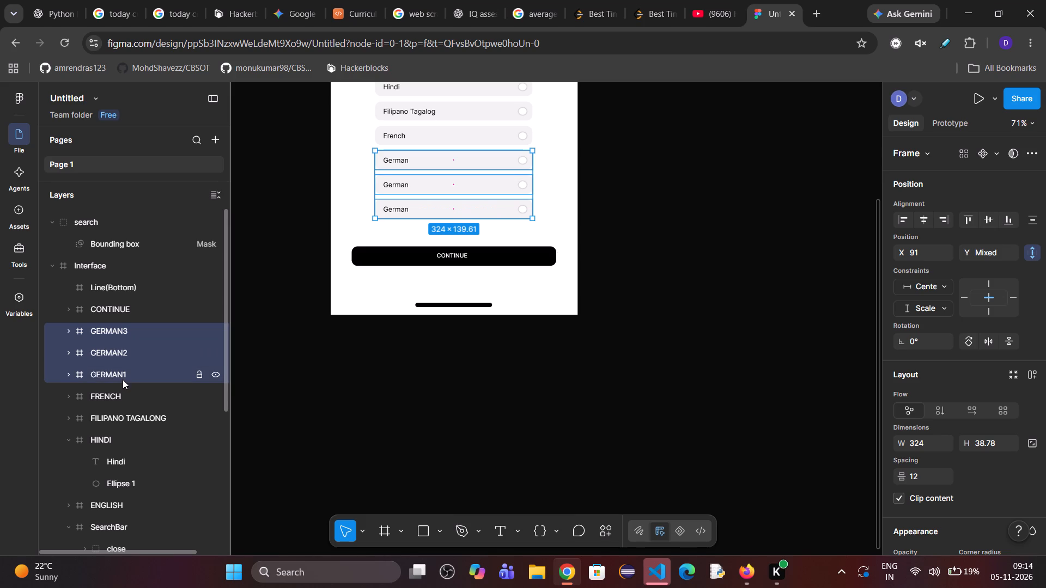
{"action": "left_click", "coordinate": [120, 396], "text": "ctrl"}
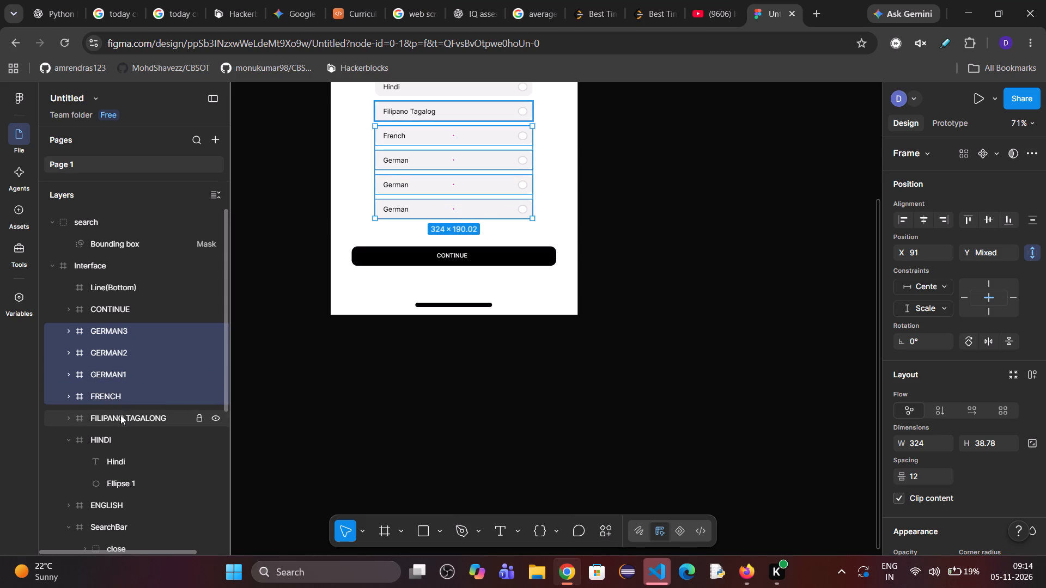
{"action": "left_click", "coordinate": [120, 415], "text": "ctrl"}
{"action": "left_click", "coordinate": [117, 440], "text": "ctrl"}
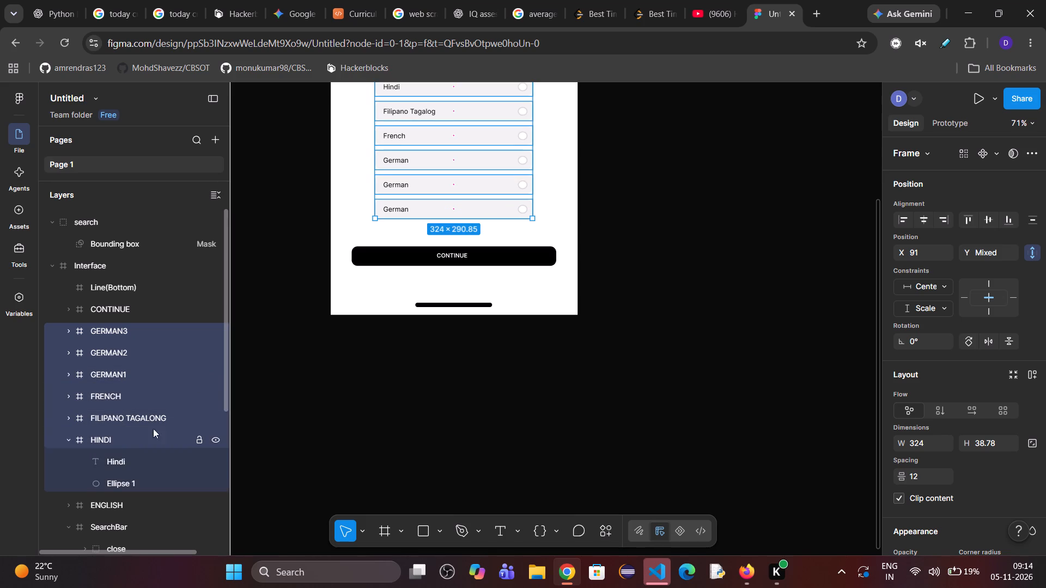
{"action": "scroll", "coordinate": [405, 358], "scroll_direction": "up", "scroll_amount": 1}
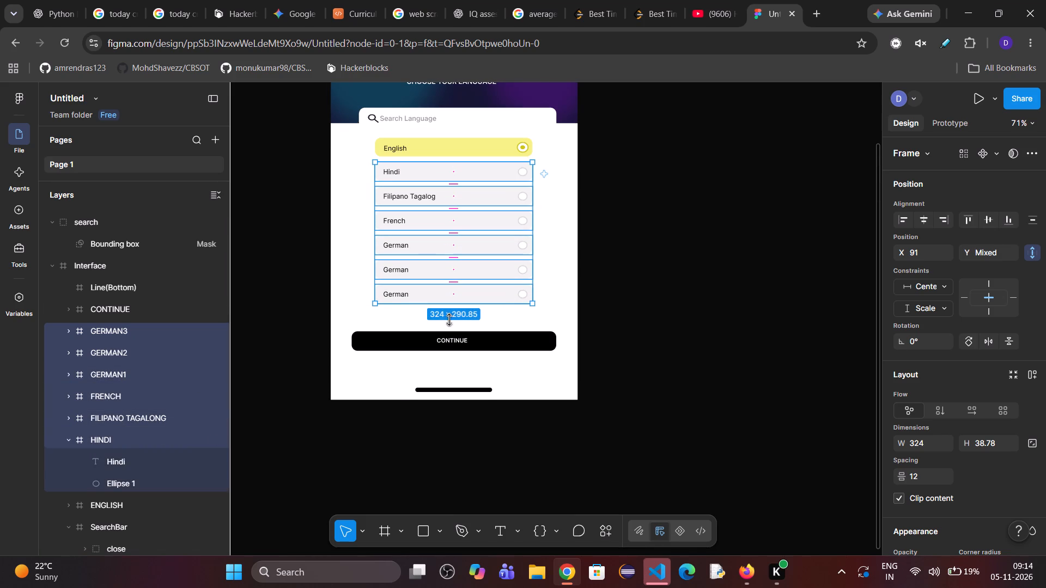
{"action": "left_click", "coordinate": [114, 503], "text": "ctrl"}
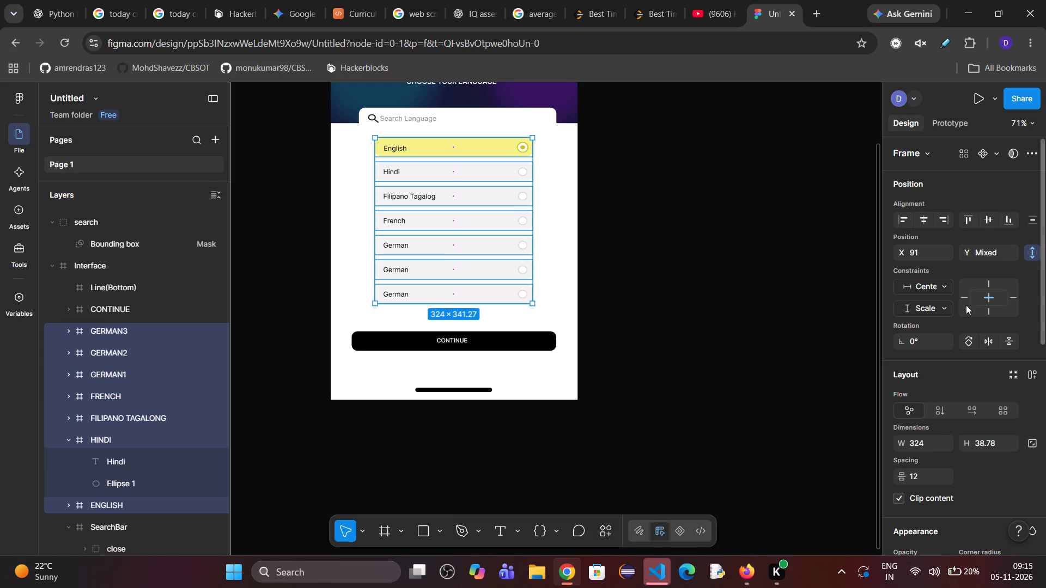
{"action": "left_click", "coordinate": [929, 284]}
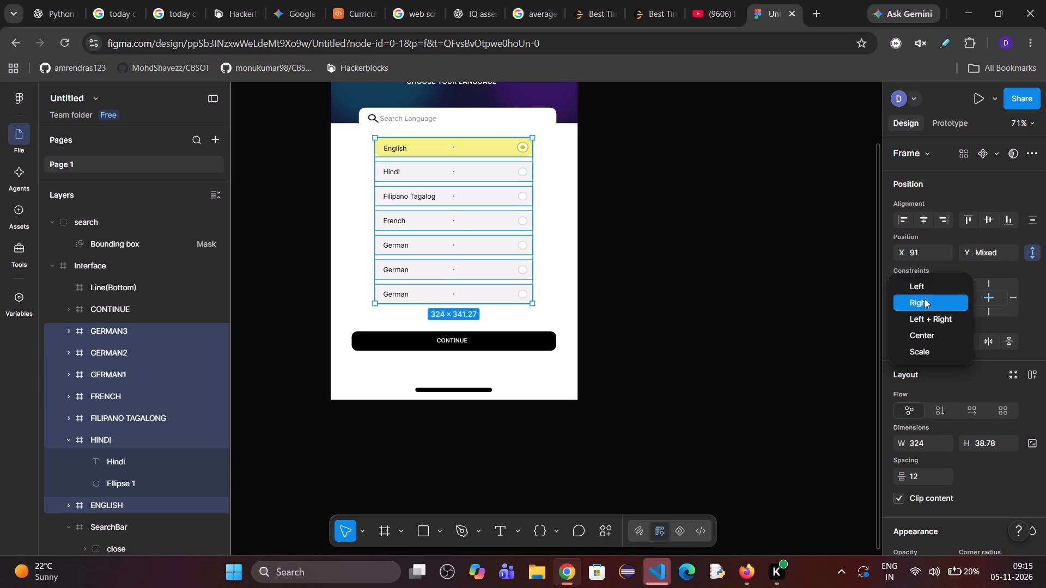
{"action": "left_click", "coordinate": [922, 325]}
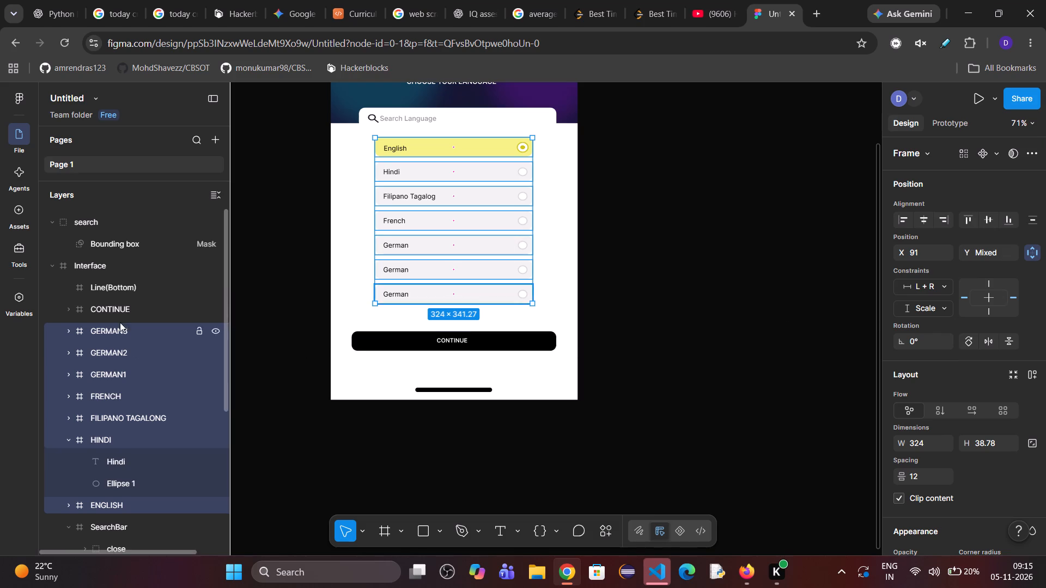
Test-resize the whole Interface frame from its corner.
{"action": "left_click", "coordinate": [93, 262]}
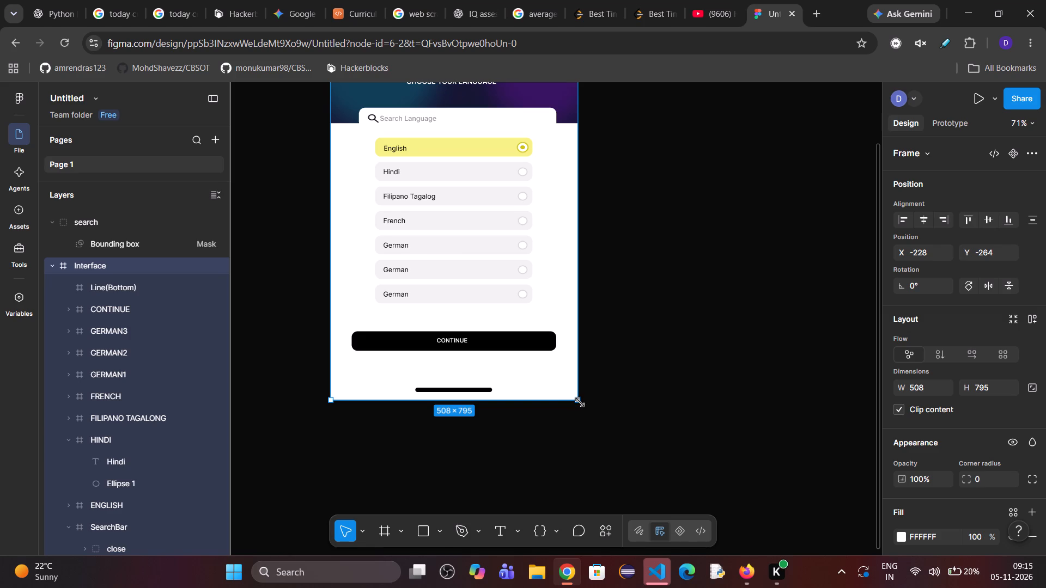
{"action": "double_click", "coordinate": [579, 402]}
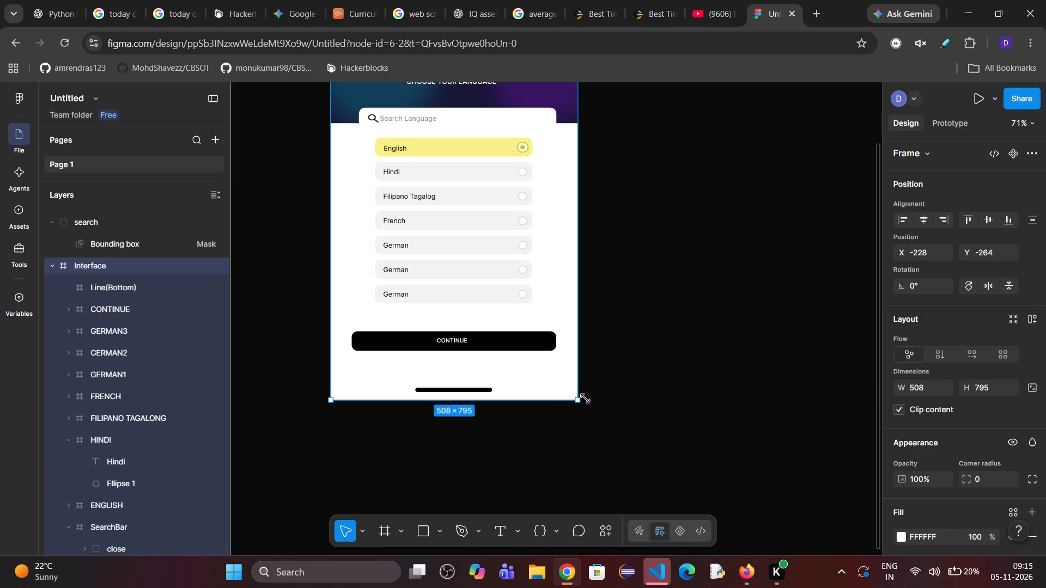
{"action": "double_click", "coordinate": [576, 399]}
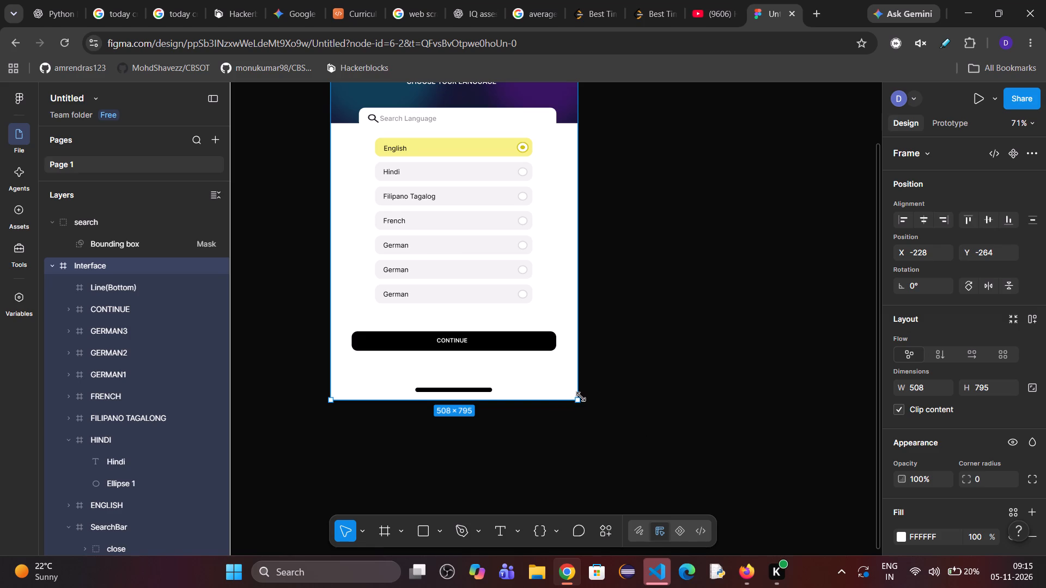
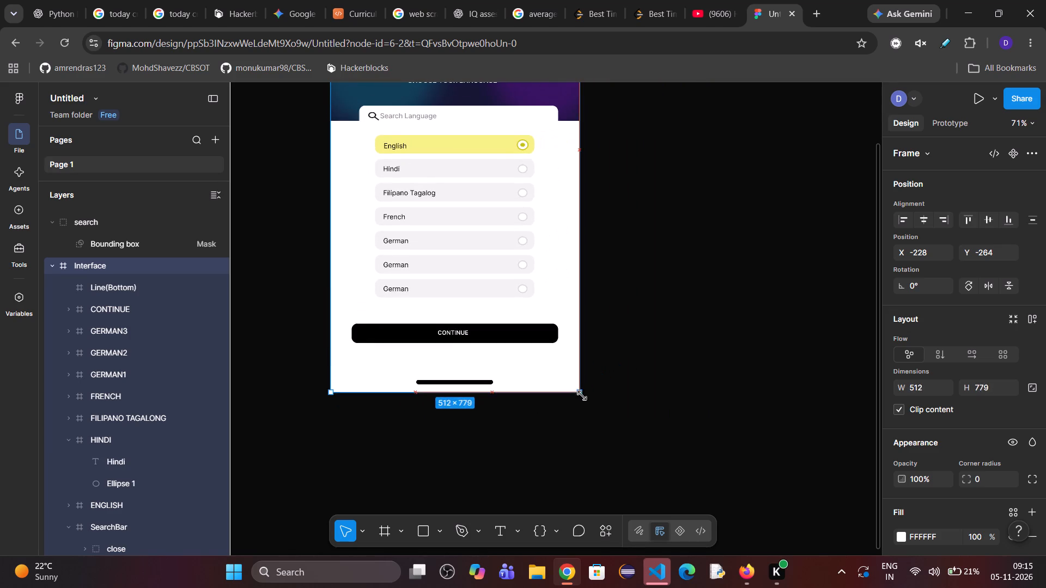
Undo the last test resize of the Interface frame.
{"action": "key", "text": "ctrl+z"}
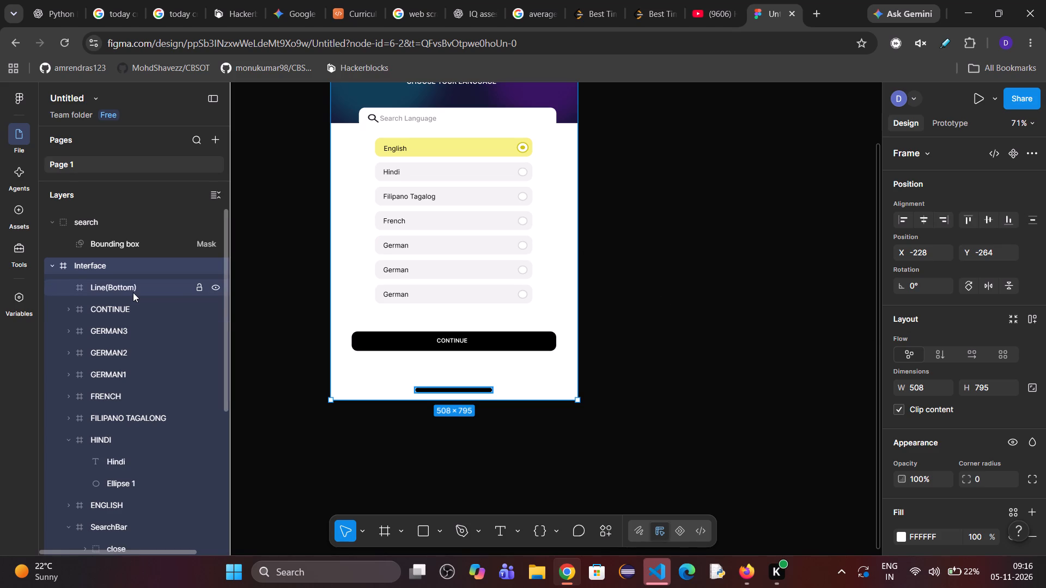
Set the horizontal and vertical constraints of the CONTINUE button and all seven language rows, GERMAN3 through ENGLISH, to Scale.
{"action": "left_click", "coordinate": [114, 312], "text": "ctrl"}
{"action": "left_click", "coordinate": [114, 312]}
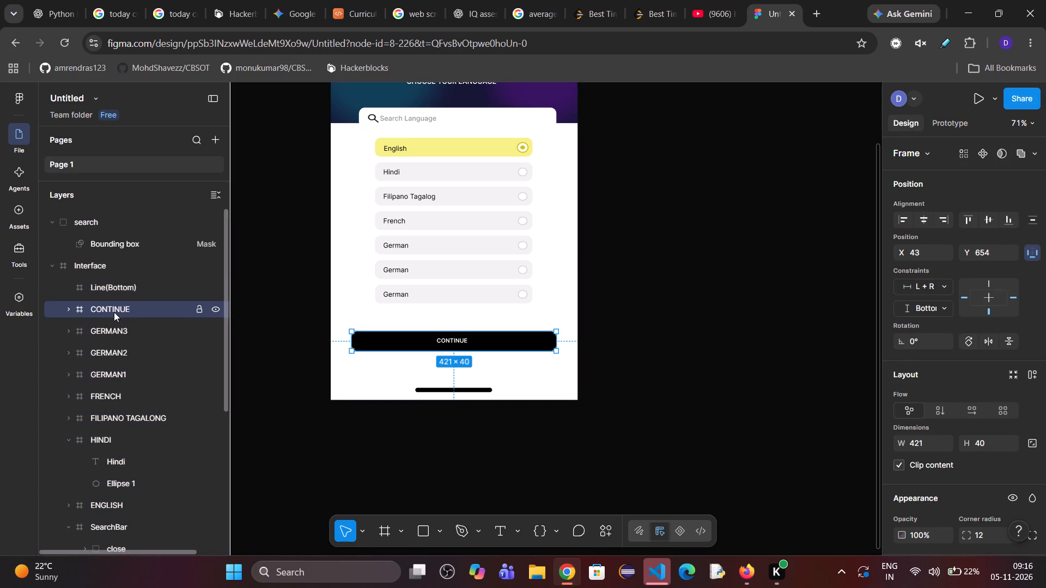
{"action": "left_click", "coordinate": [108, 332], "text": "ctrl"}
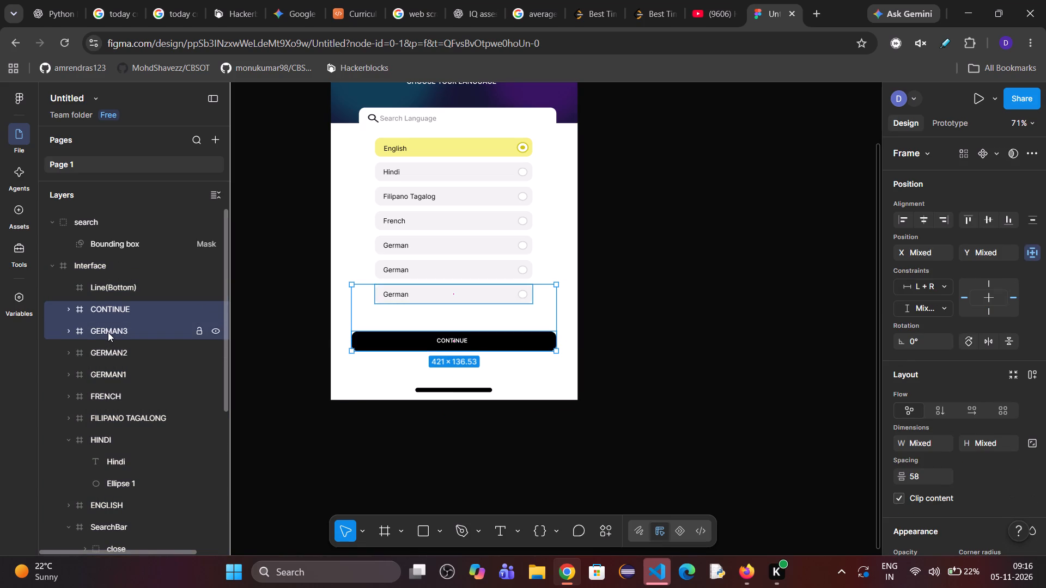
{"action": "left_click_drag", "start_coordinate": [108, 353], "coordinate": [106, 379], "text": "ctrl"}
{"action": "left_click", "coordinate": [106, 379], "text": "ctrl"}
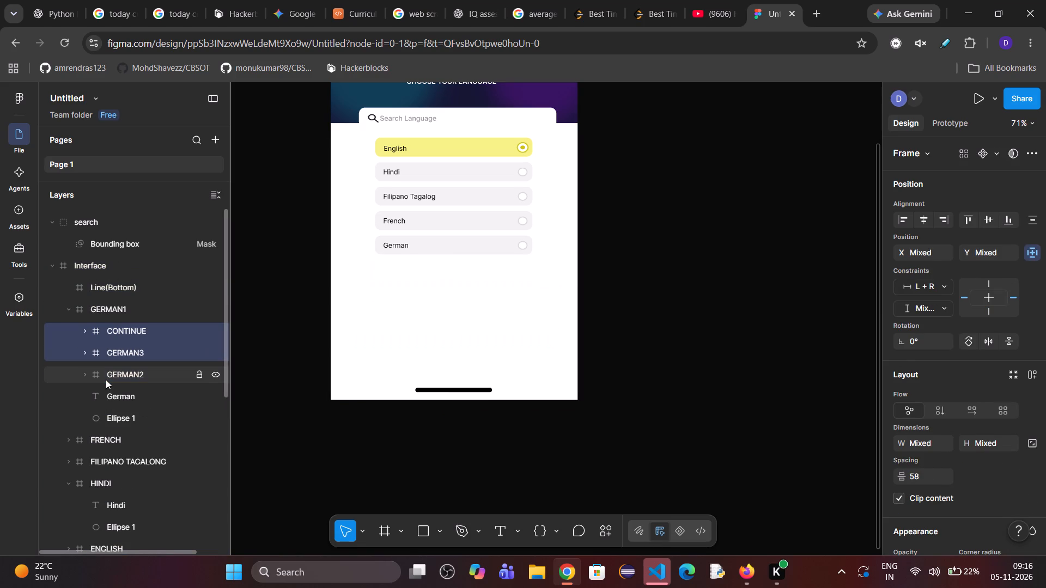
{"action": "key", "text": "ctrl+z"}
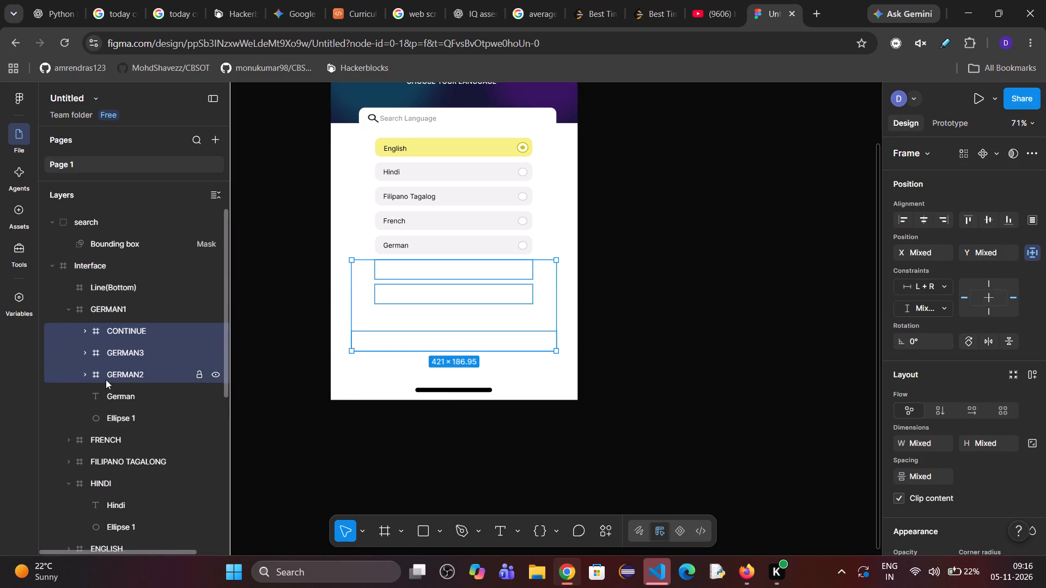
{"action": "key", "text": "ctrl+z"}
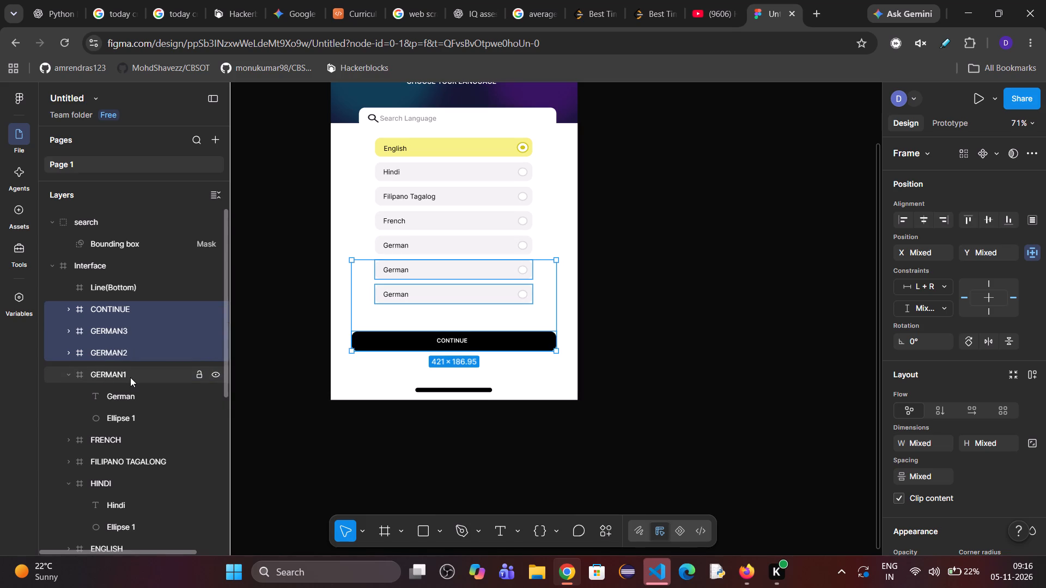
{"action": "left_click", "coordinate": [130, 377], "text": "ctrl"}
{"action": "left_click", "coordinate": [124, 449], "text": "ctrl"}
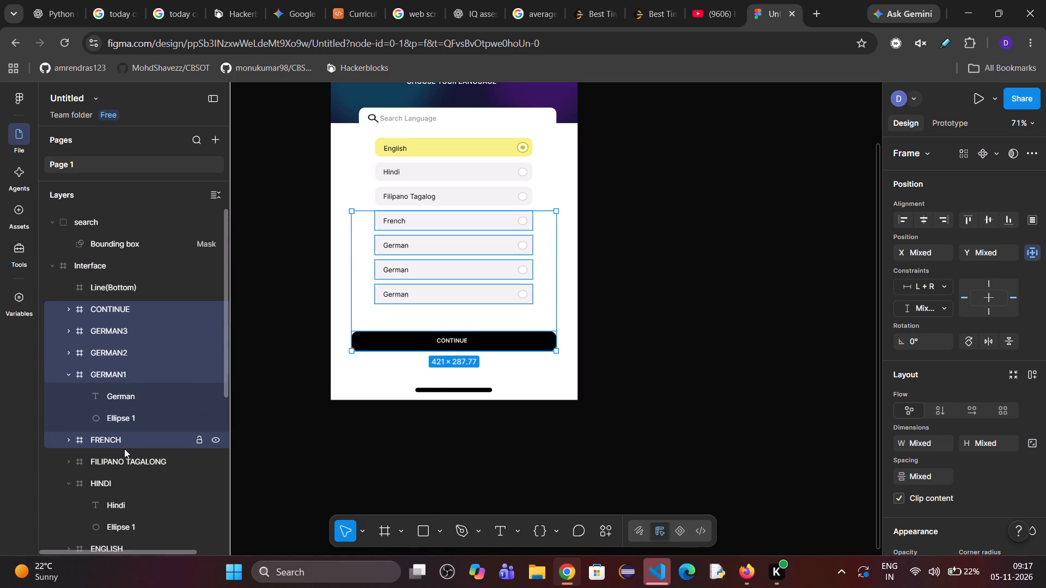
{"action": "left_click", "coordinate": [124, 461], "text": "ctrl"}
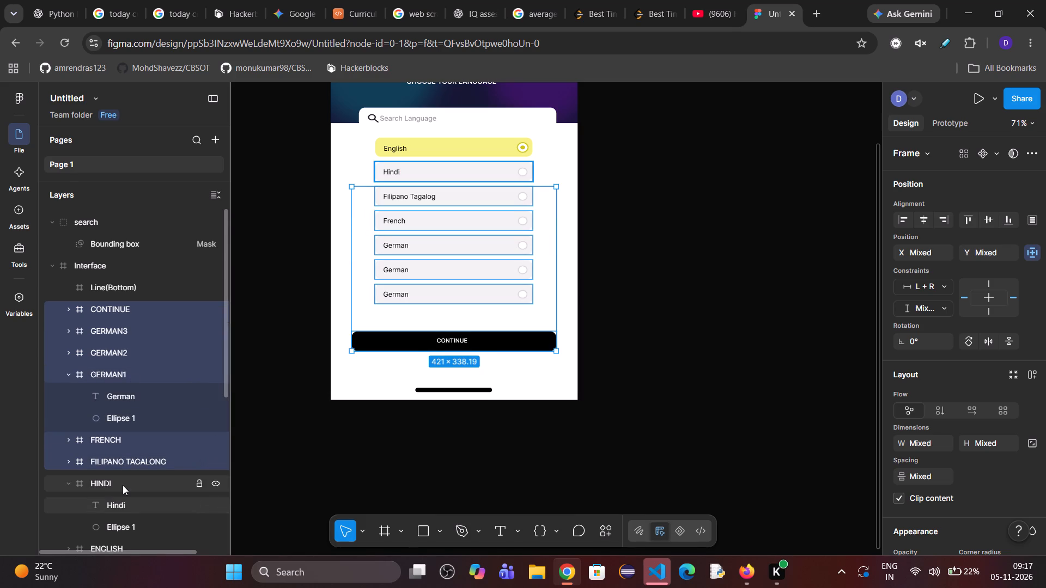
{"action": "left_click", "coordinate": [123, 485], "text": "ctrl"}
{"action": "scroll", "coordinate": [123, 485], "scroll_direction": "down", "scroll_amount": 1}
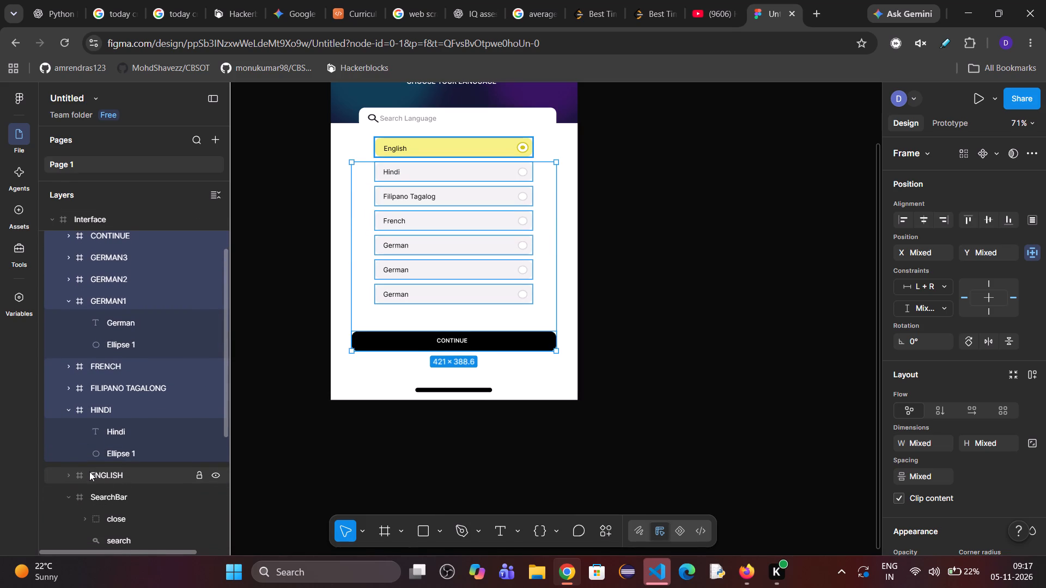
{"action": "left_click", "coordinate": [89, 471], "text": "ctrl"}
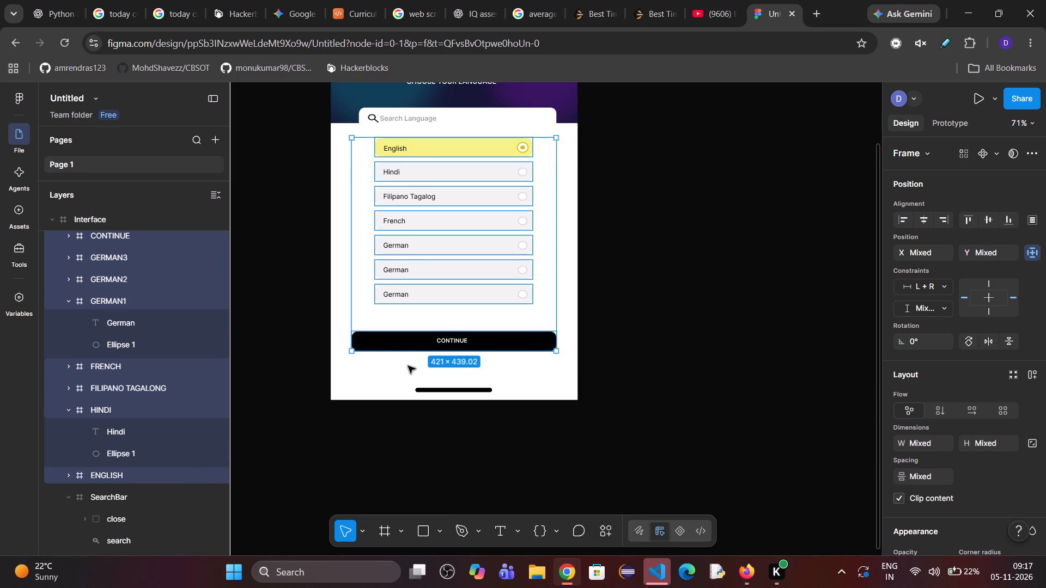
{"action": "scroll", "coordinate": [408, 366], "scroll_direction": "down", "scroll_amount": 1}
{"action": "scroll", "coordinate": [676, 330], "scroll_direction": "up", "scroll_amount": 1}
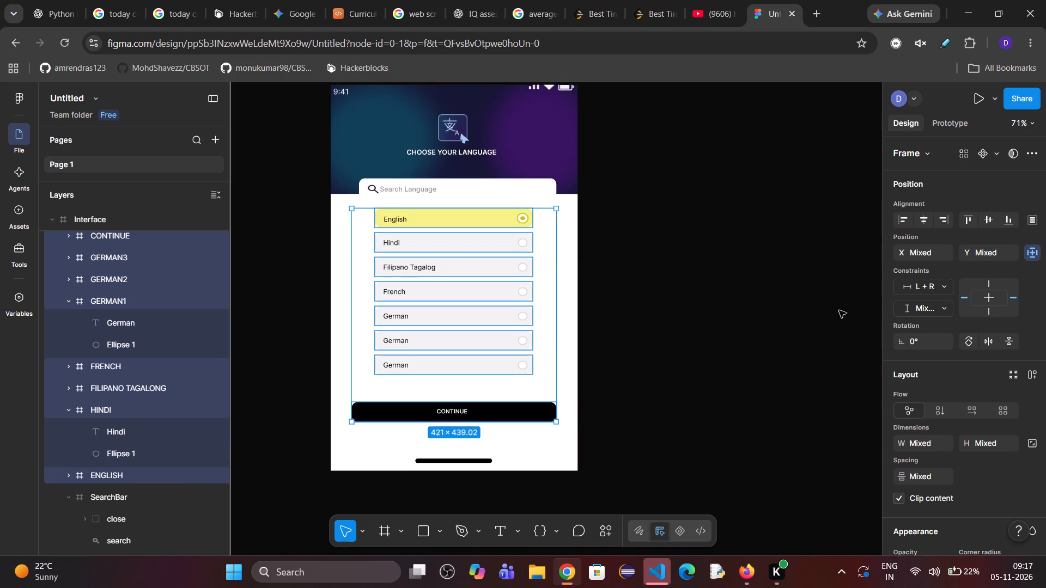
{"action": "left_click", "coordinate": [944, 309]}
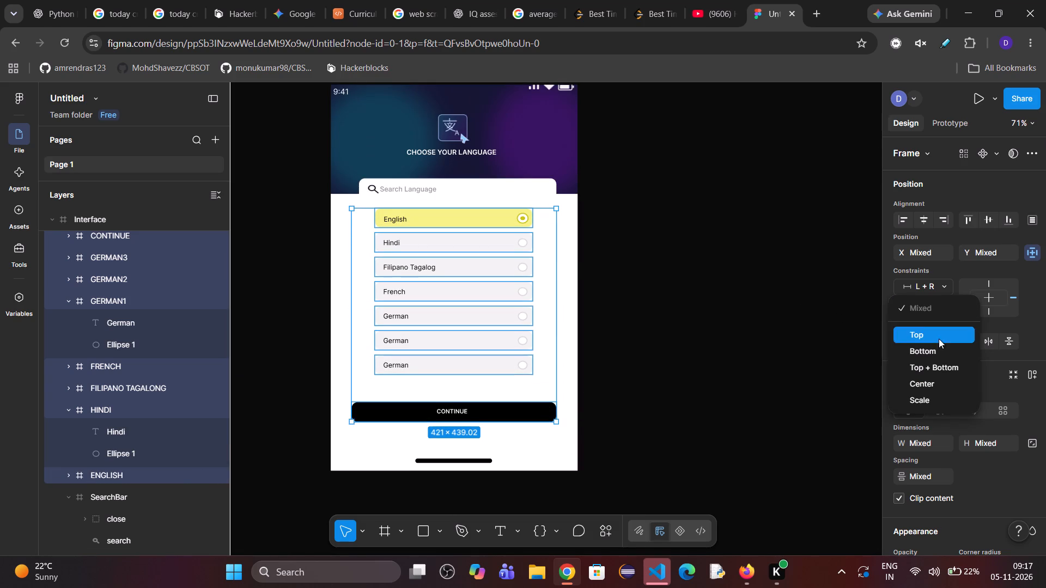
{"action": "left_click", "coordinate": [916, 400]}
{"action": "left_click", "coordinate": [936, 286]}
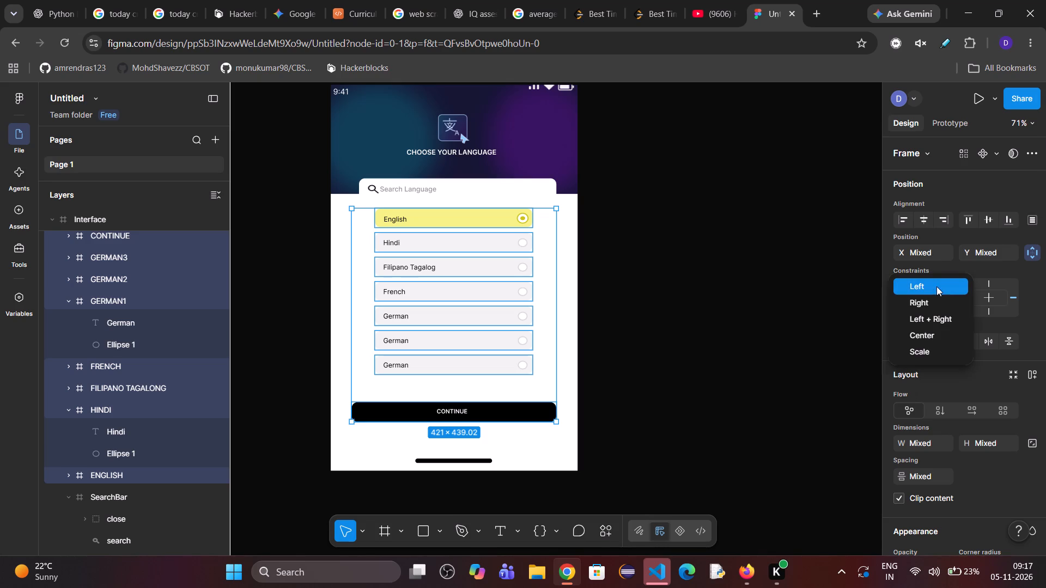
{"action": "left_click", "coordinate": [927, 351]}
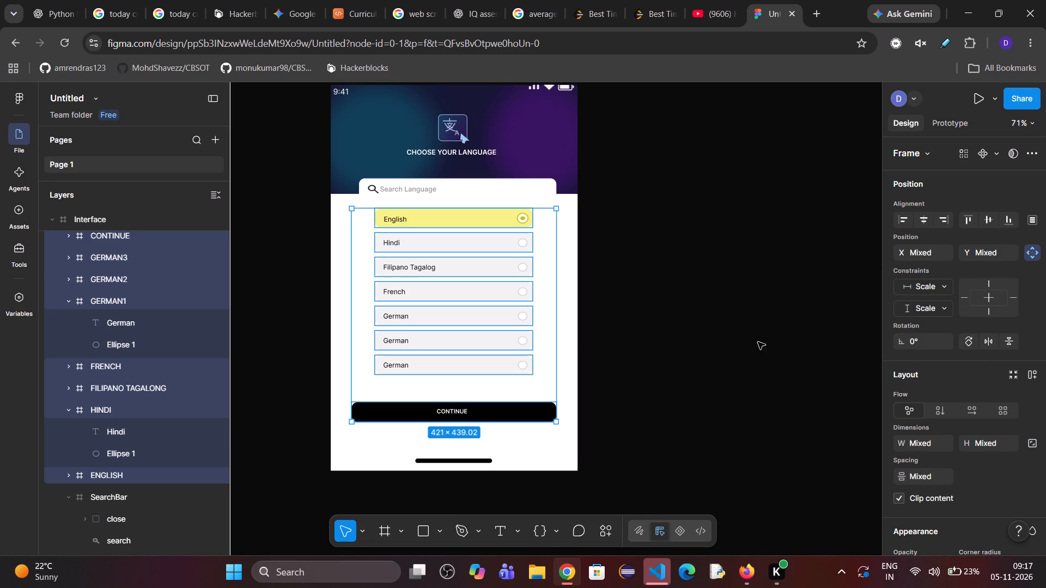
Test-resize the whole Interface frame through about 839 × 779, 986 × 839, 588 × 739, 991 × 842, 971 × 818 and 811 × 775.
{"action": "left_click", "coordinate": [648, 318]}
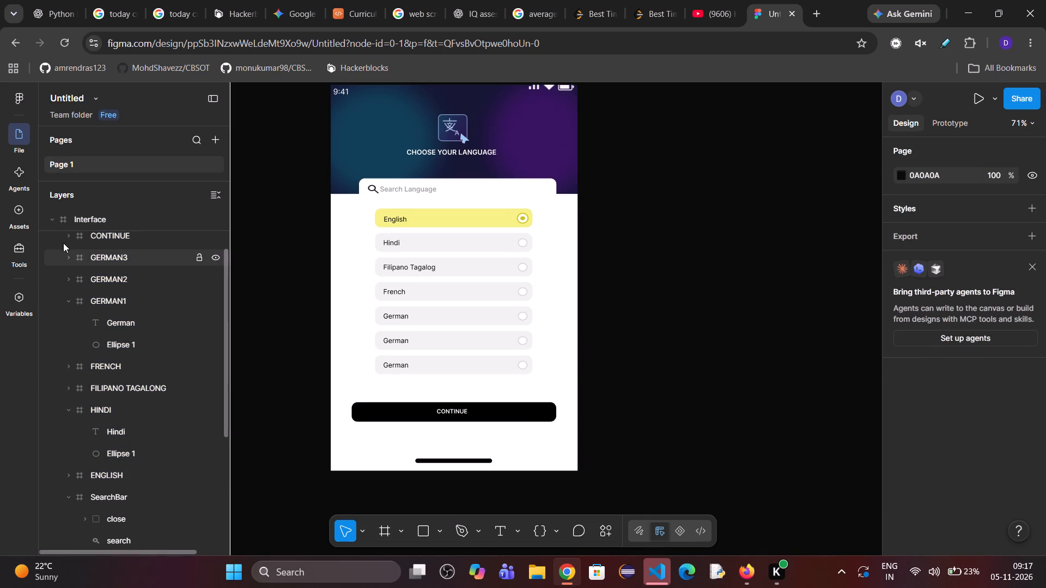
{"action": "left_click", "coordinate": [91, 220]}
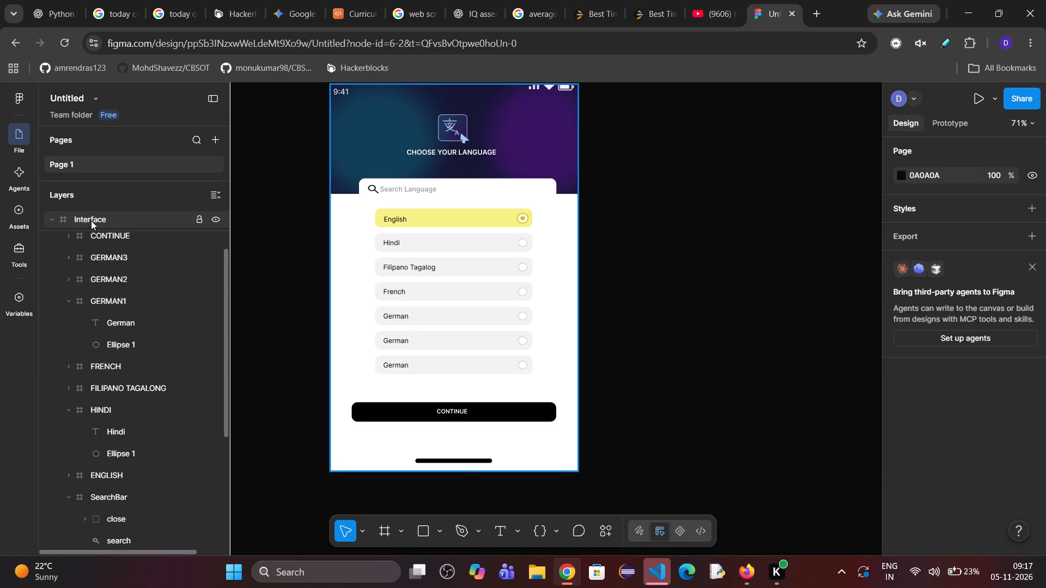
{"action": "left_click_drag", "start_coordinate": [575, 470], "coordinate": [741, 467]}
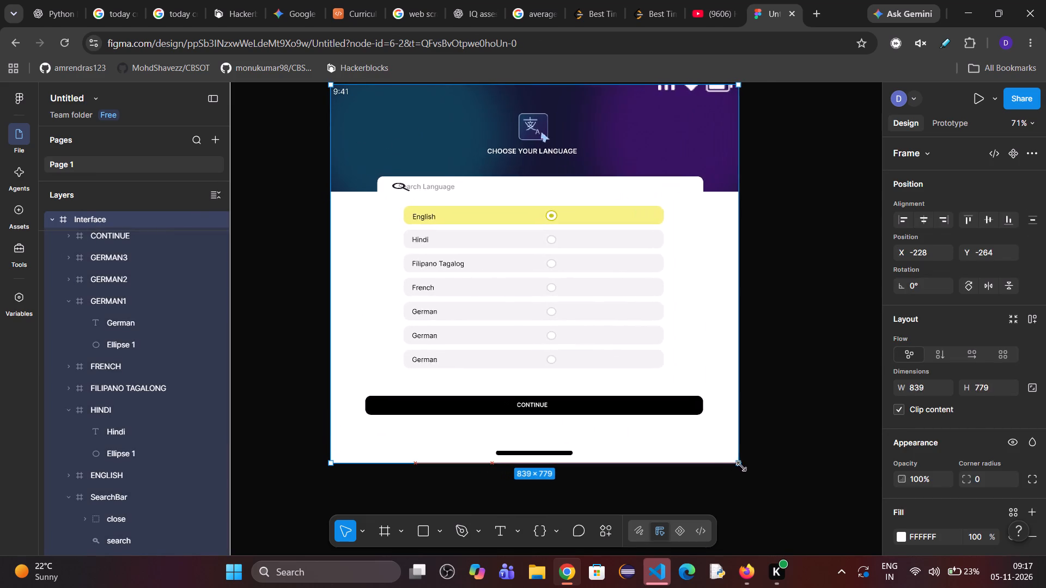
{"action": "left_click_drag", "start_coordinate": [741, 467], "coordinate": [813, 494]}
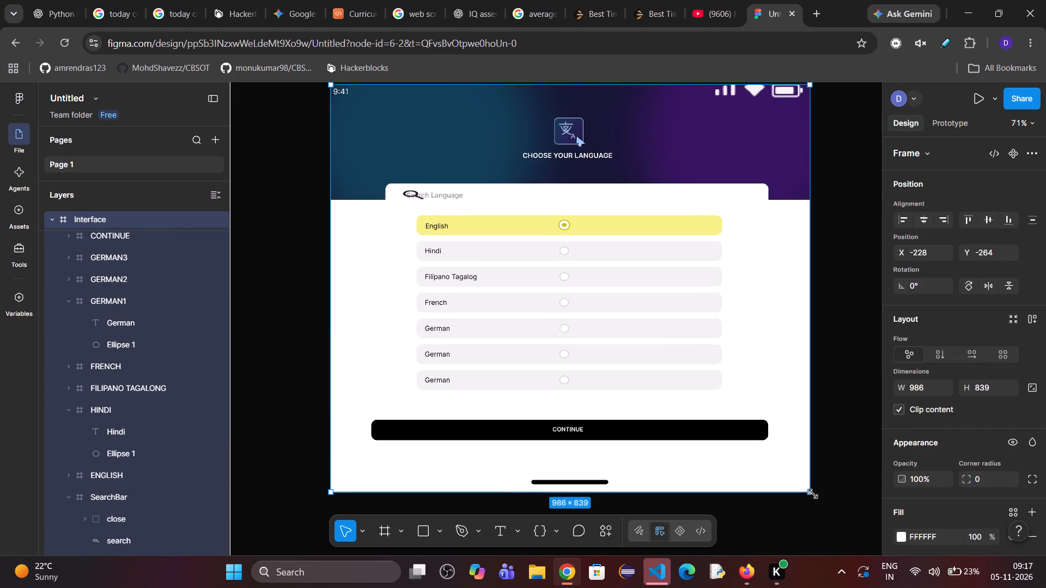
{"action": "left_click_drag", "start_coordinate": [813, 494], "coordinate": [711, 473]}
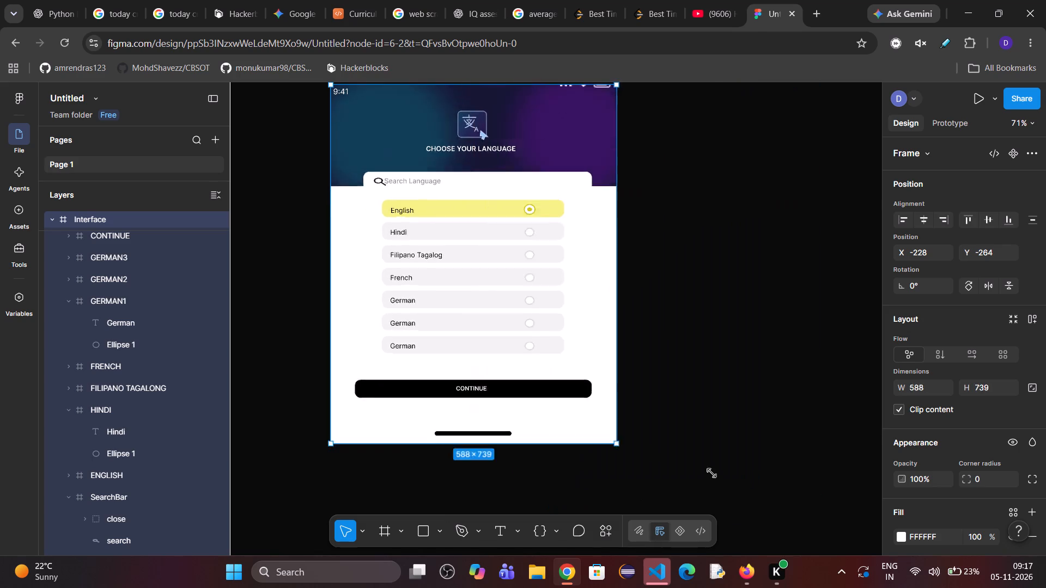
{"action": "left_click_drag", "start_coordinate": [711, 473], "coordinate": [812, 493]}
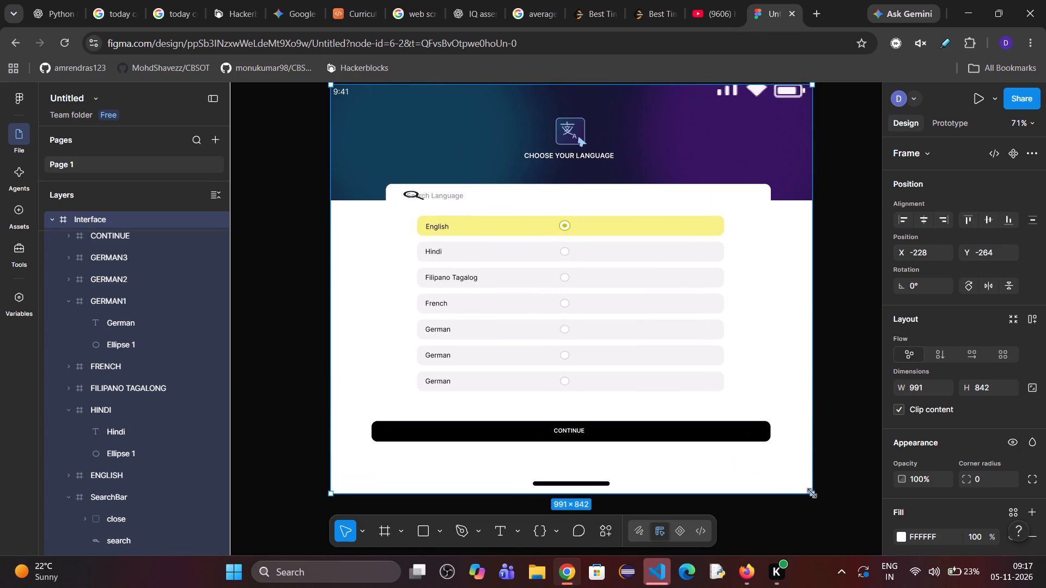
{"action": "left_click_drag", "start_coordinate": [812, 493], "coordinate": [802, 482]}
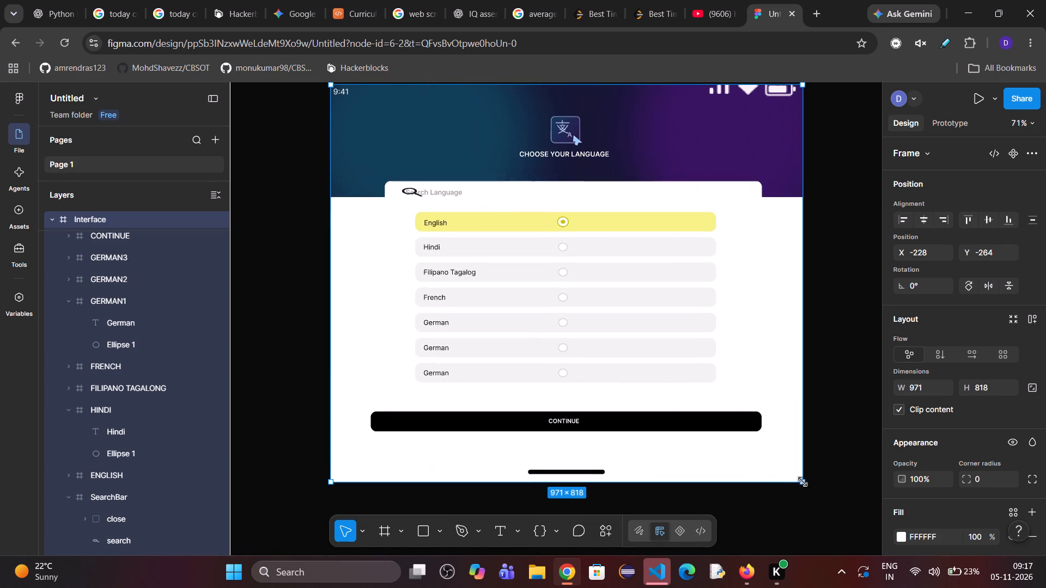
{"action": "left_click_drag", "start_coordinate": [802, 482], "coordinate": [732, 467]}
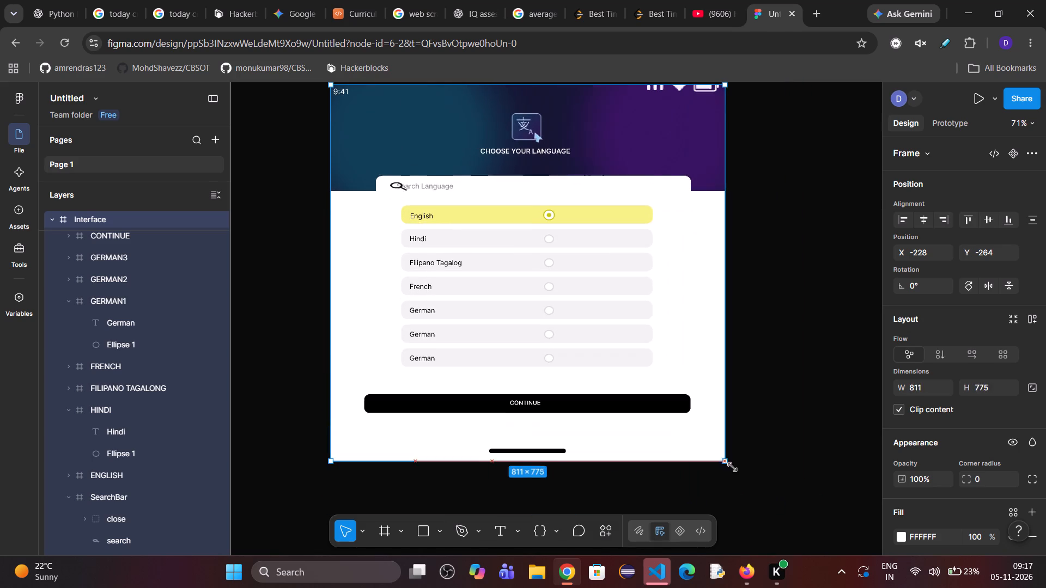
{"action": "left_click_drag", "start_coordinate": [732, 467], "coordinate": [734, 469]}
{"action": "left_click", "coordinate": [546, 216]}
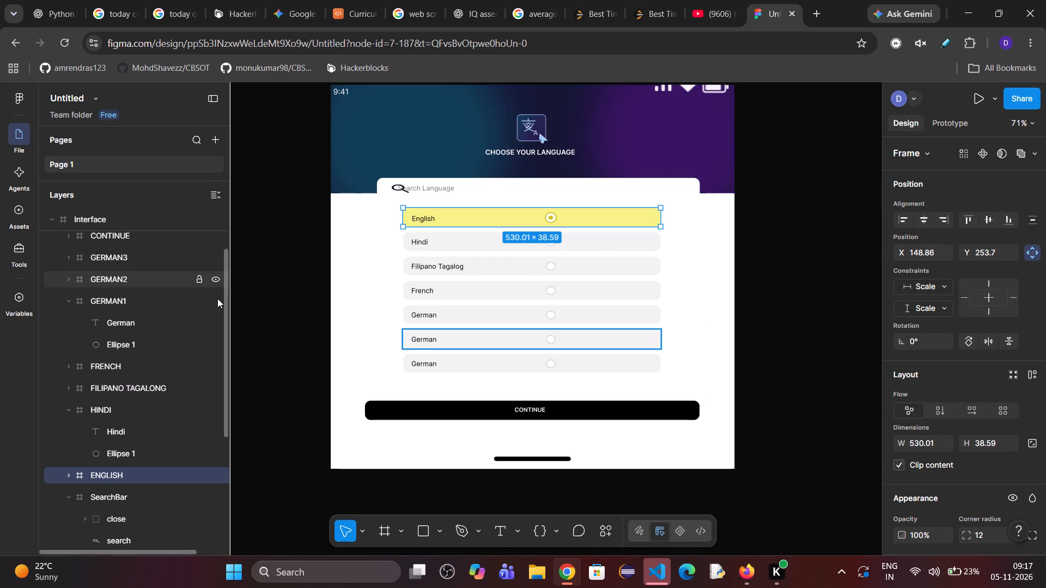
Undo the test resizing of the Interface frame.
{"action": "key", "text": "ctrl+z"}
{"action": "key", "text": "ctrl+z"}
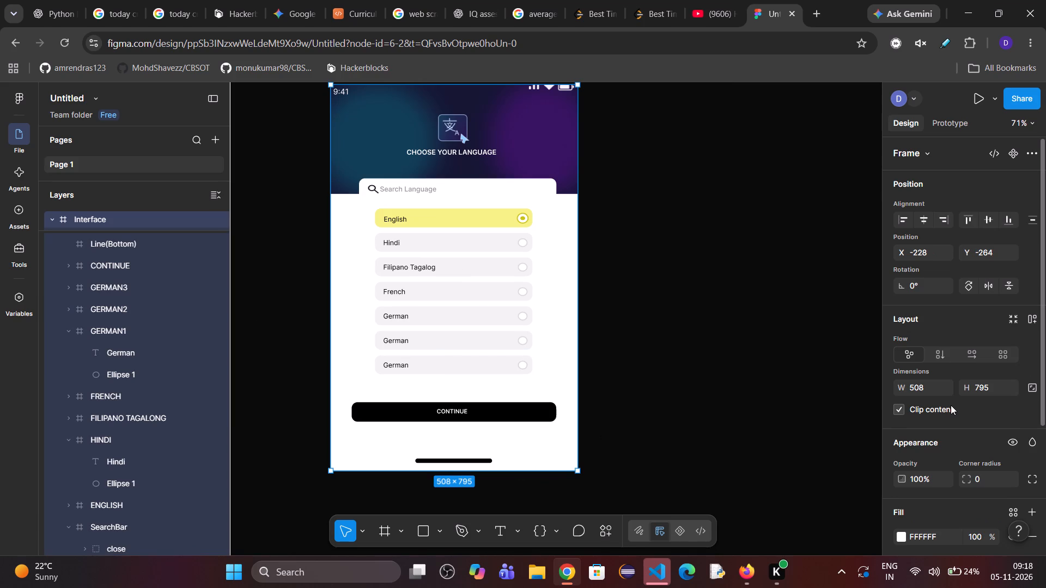
Reduce the Interface frame's width to 411, keeping its height.
{"action": "left_click", "coordinate": [923, 387]}
{"action": "key", "text": "Down"}
{"action": "key", "text": "Down"}
{"action": "key", "text": "Down"}
{"action": "key", "text": "Down"}
{"action": "key", "text": "Down"}
{"action": "key", "text": "Down"}
{"action": "key", "text": "Down"}
{"action": "key", "text": "Down"}
{"action": "key", "text": "Down"}
{"action": "key", "text": "Down"}
{"action": "key", "text": "Down"}
{"action": "key", "text": "Down"}
{"action": "key", "text": "Down"}
{"action": "key", "text": "Down"}
{"action": "key", "text": "Down"}
{"action": "key", "text": "Down"}
{"action": "key", "text": "Down"}
{"action": "key", "text": "Down"}
{"action": "key", "text": "Down"}
{"action": "key", "text": "Down"}
{"action": "key", "text": "Down"}
{"action": "key", "text": "Down"}
{"action": "key", "text": "Down"}
{"action": "key", "text": "Down"}
{"action": "key", "text": "Down"}
{"action": "key", "text": "Down"}
{"action": "key", "text": "Down"}
{"action": "key", "text": "Down"}
{"action": "key", "text": "Down"}
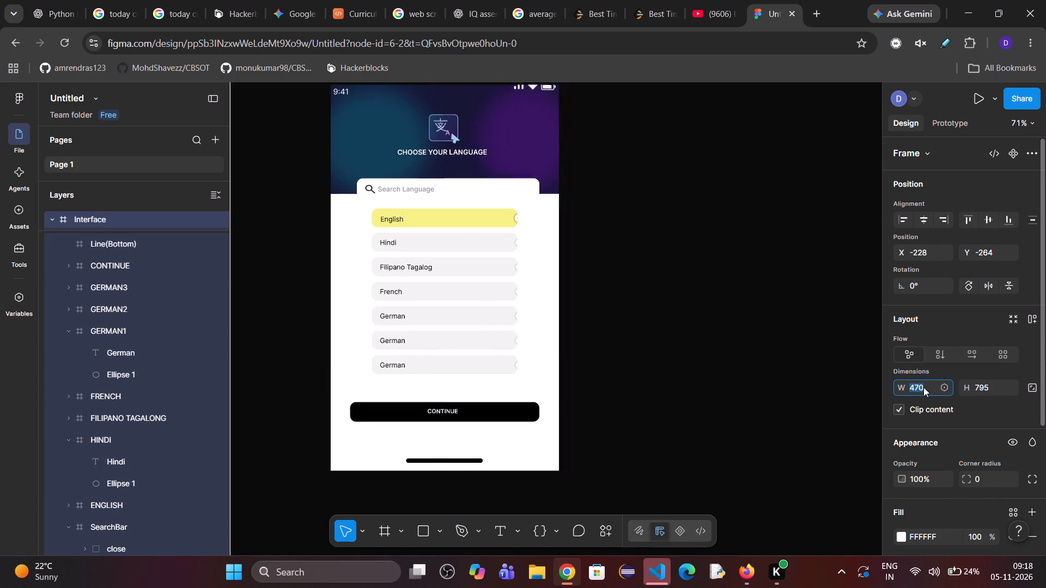
{"action": "key", "text": "Down"}
{"action": "key", "text": "Down"}
{"action": "key", "text": "Down"}
{"action": "key", "text": "Down"}
{"action": "key", "text": "Down"}
{"action": "key", "text": "Down"}
{"action": "key", "text": "Down"}
{"action": "key", "text": "Down"}
{"action": "key", "text": "Down"}
{"action": "key", "text": "Down"}
{"action": "key", "text": "Down"}
{"action": "key", "text": "Down"}
{"action": "key", "text": "Down"}
{"action": "key", "text": "Down"}
{"action": "key", "text": "Down"}
{"action": "key", "text": "Down"}
{"action": "key", "text": "Down"}
{"action": "key", "text": "Down"}
{"action": "key", "text": "Down"}
{"action": "key", "text": "Down"}
{"action": "key", "text": "Down"}
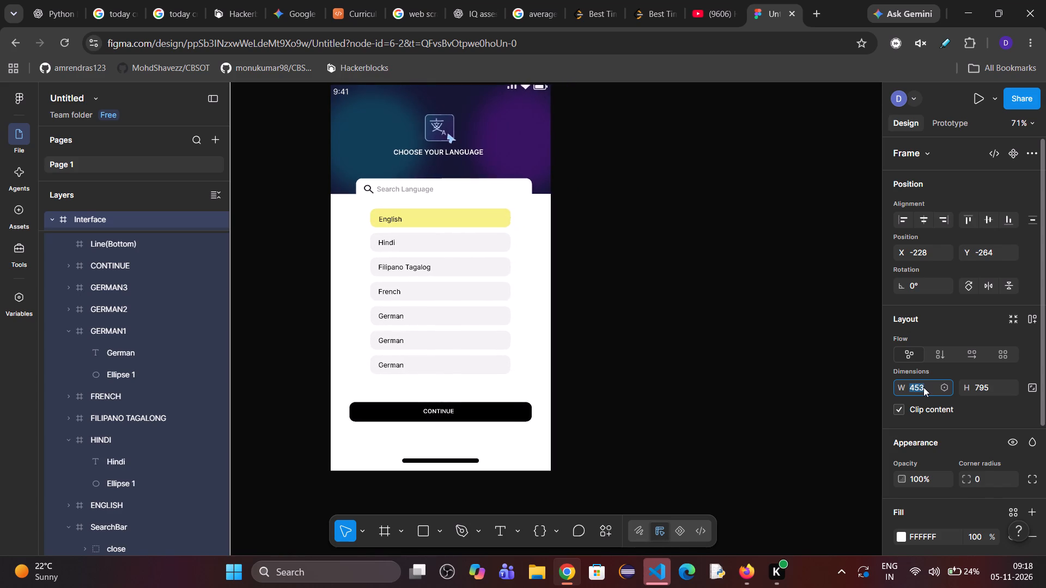
{"action": "key", "text": "Down"}
{"action": "key", "text": "Down"}
{"action": "key", "text": "Down"}
{"action": "key", "text": "Down"}
{"action": "key", "text": "Down"}
{"action": "key", "text": "Down"}
{"action": "key", "text": "Down"}
{"action": "key", "text": "Down"}
{"action": "key", "text": "Down"}
{"action": "key", "text": "Down"}
{"action": "key", "text": "Down"}
{"action": "key", "text": "Down"}
{"action": "key", "text": "Down"}
{"action": "key", "text": "Down"}
{"action": "key", "text": "Down"}
{"action": "key", "text": "Down"}
{"action": "key", "text": "Down"}
{"action": "key", "text": "Down"}
{"action": "key", "text": "Down"}
{"action": "key", "text": "Down"}
{"action": "key", "text": "Down"}
{"action": "key", "text": "Down"}
{"action": "key", "text": "Down"}
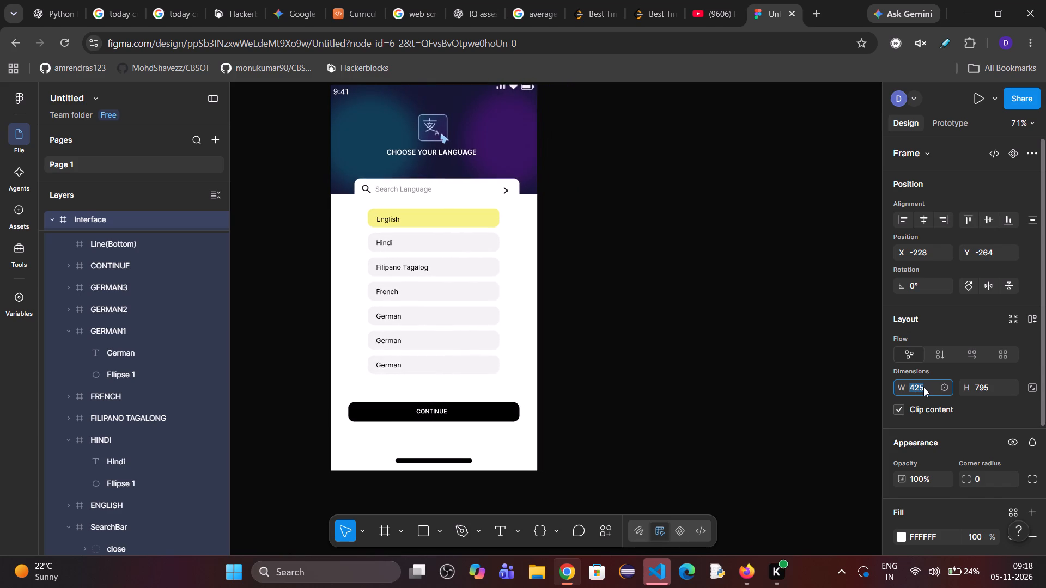
{"action": "key", "text": "Down"}
{"action": "key", "text": "Down"}
{"action": "key", "text": "Down"}
{"action": "key", "text": "Down"}
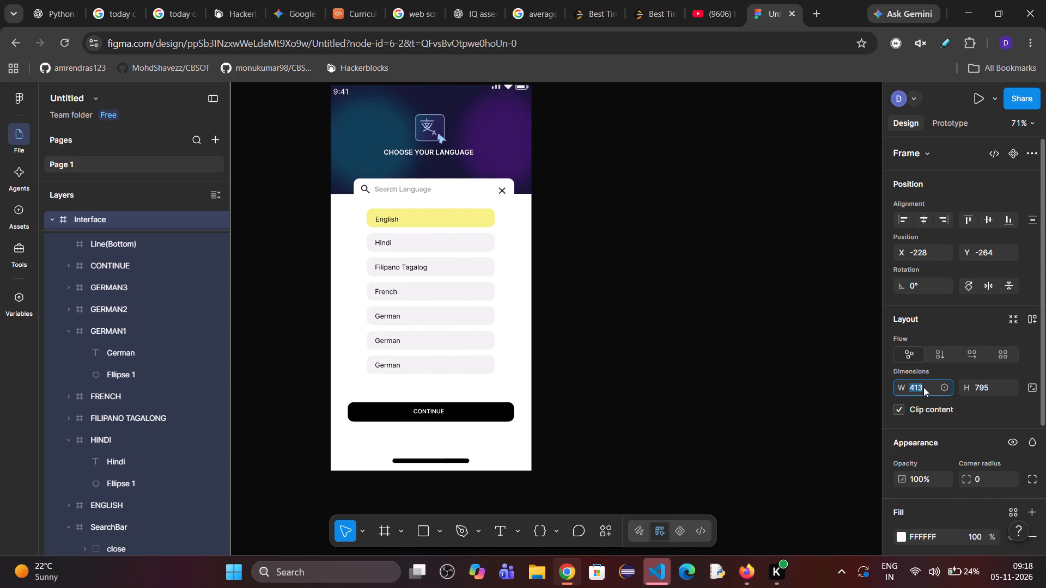
{"action": "key", "text": "Down"}
{"action": "key", "text": "Down"}
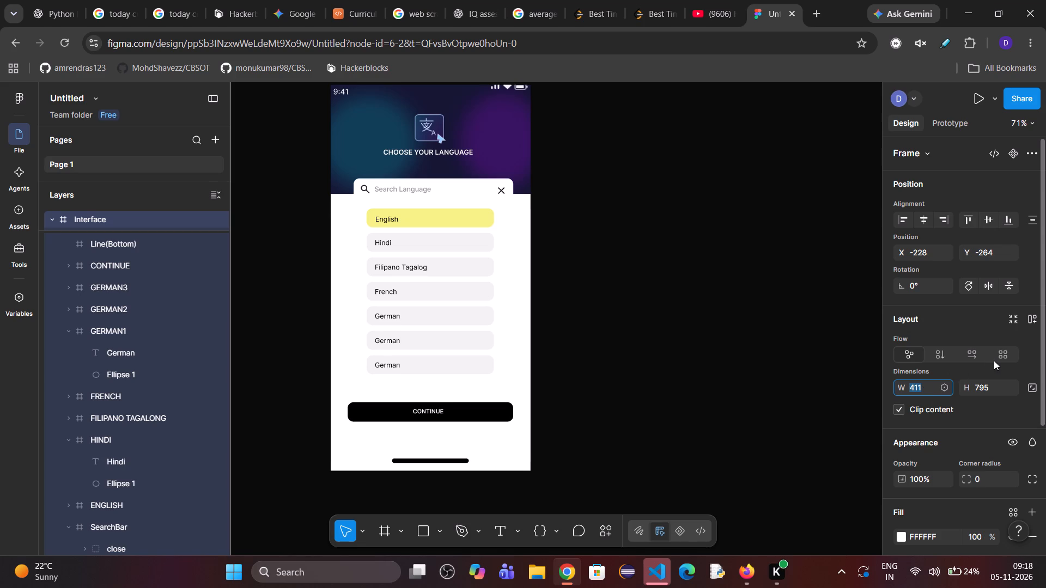
Narrow the ENGLISH language row to 256 × 39.
{"action": "left_click", "coordinate": [478, 215]}
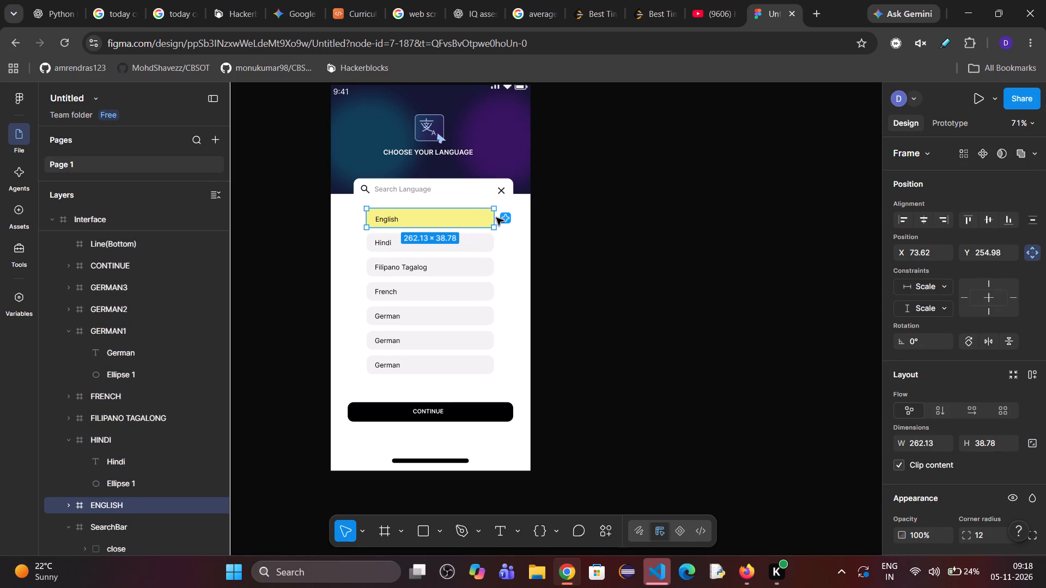
{"action": "left_click", "coordinate": [493, 218]}
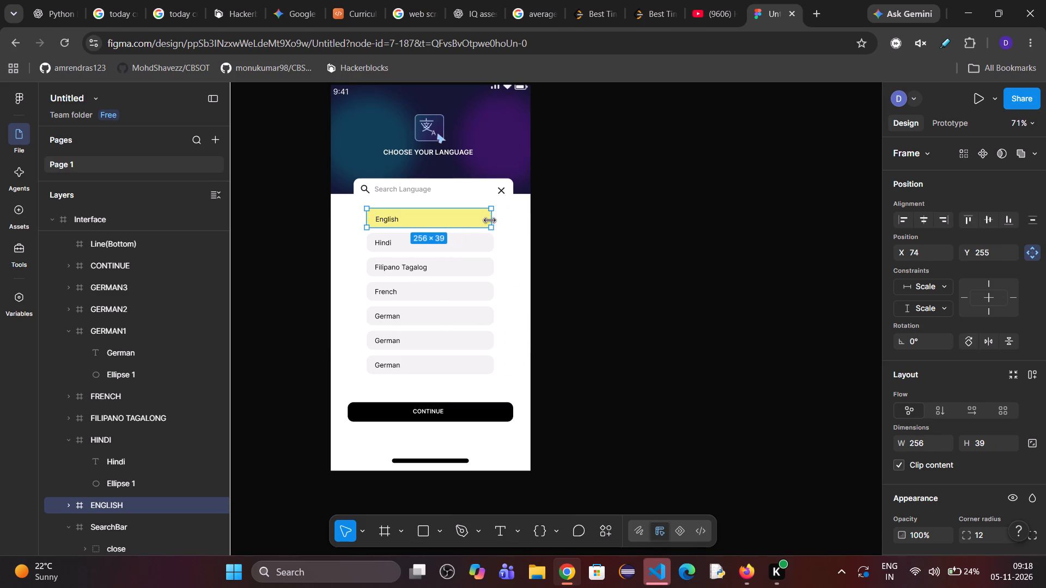
Add the HINDI, FILIPANO TAGALONG, FRENCH and three GERMAN rows to the ENGLISH selection and widen all seven together to 332 overall.
{"action": "left_click", "coordinate": [111, 440], "text": "ctrl"}
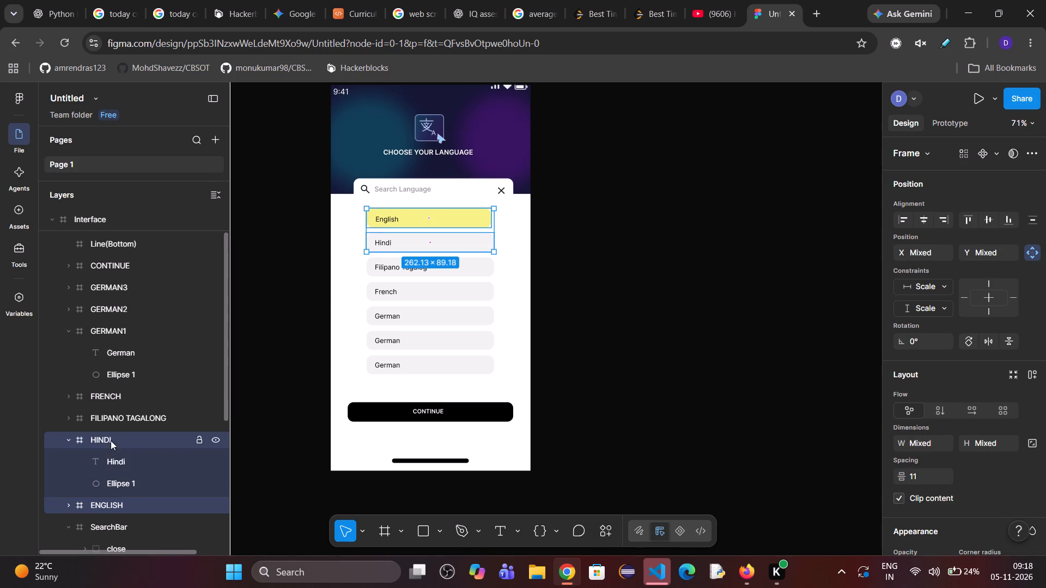
{"action": "left_click", "coordinate": [112, 412], "text": "ctrl"}
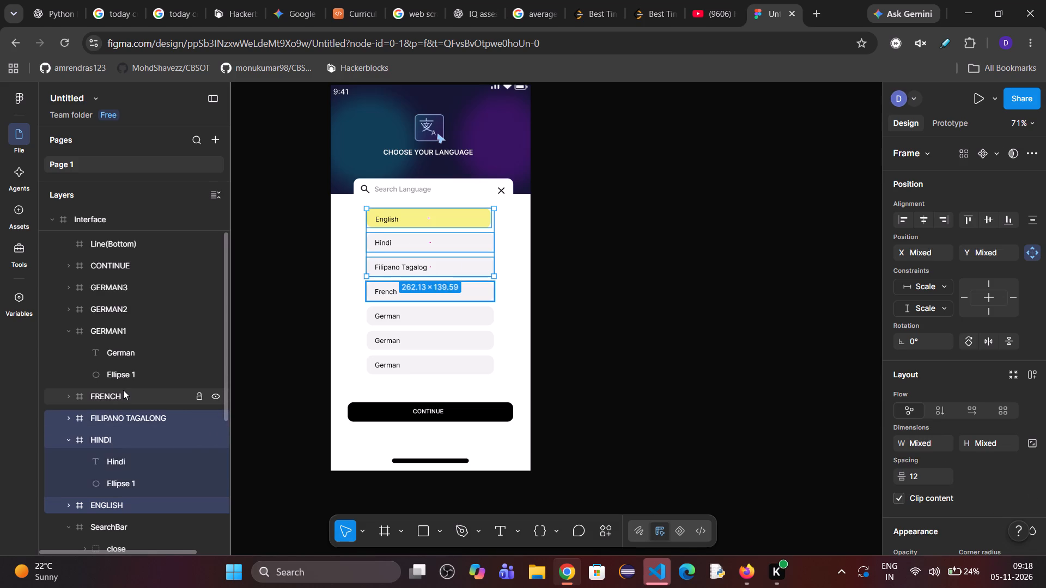
{"action": "left_click", "coordinate": [123, 390], "text": "ctrl"}
{"action": "left_click", "coordinate": [131, 375], "text": "ctrl"}
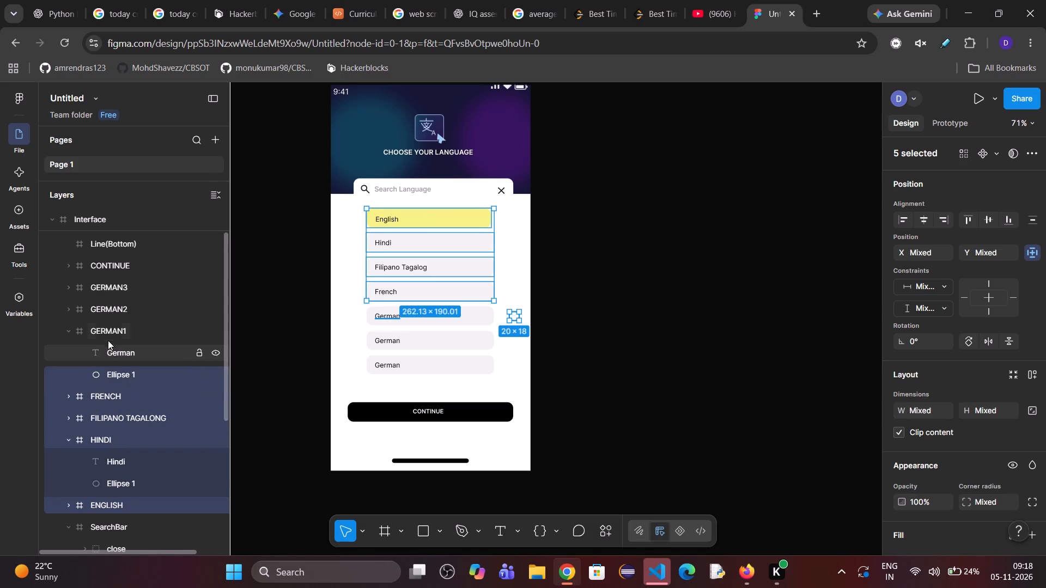
{"action": "left_click", "coordinate": [105, 334], "text": "ctrl"}
{"action": "left_click", "coordinate": [111, 315], "text": "ctrl"}
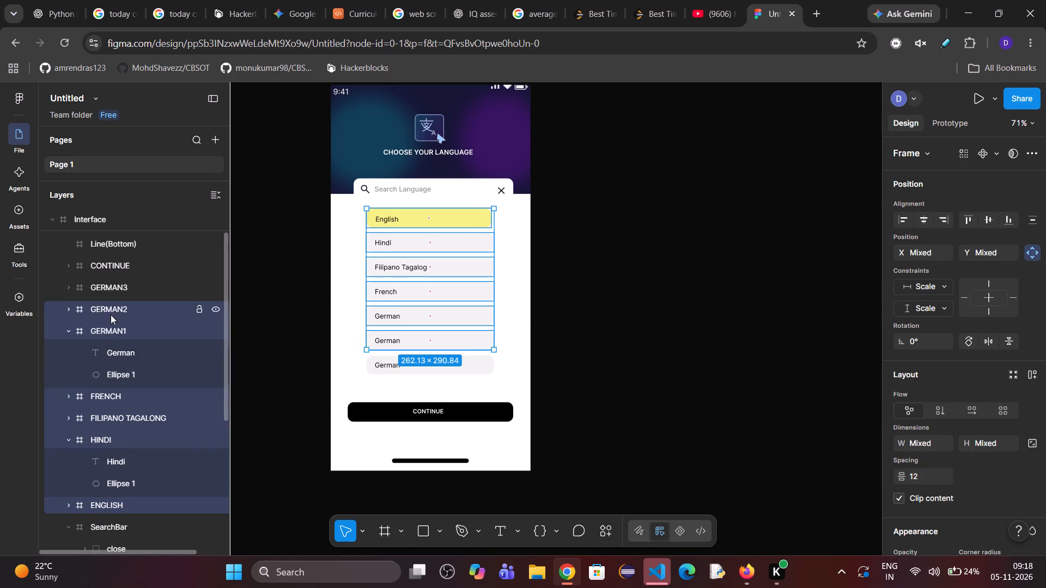
{"action": "left_click", "coordinate": [120, 290], "text": "ctrl"}
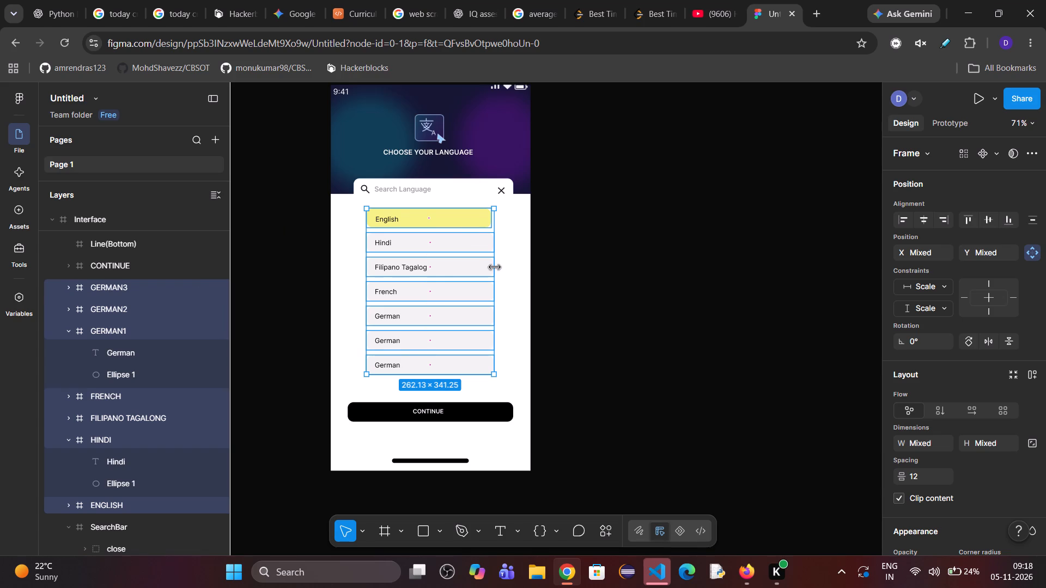
{"action": "left_click_drag", "start_coordinate": [495, 267], "coordinate": [528, 272]}
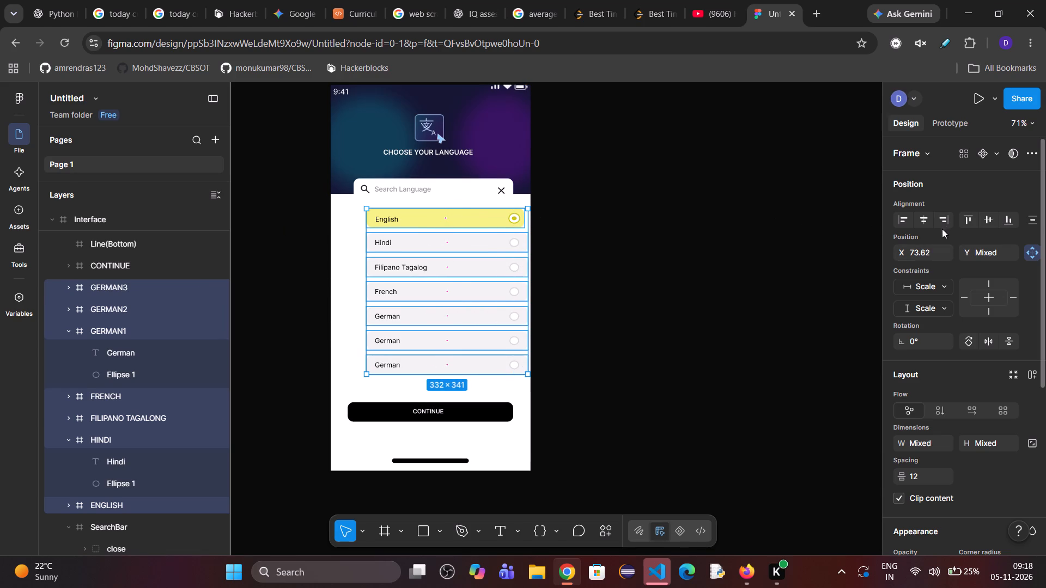
Align the seven selected language rows to each other along their horizontal centres.
{"action": "left_click", "coordinate": [926, 221]}
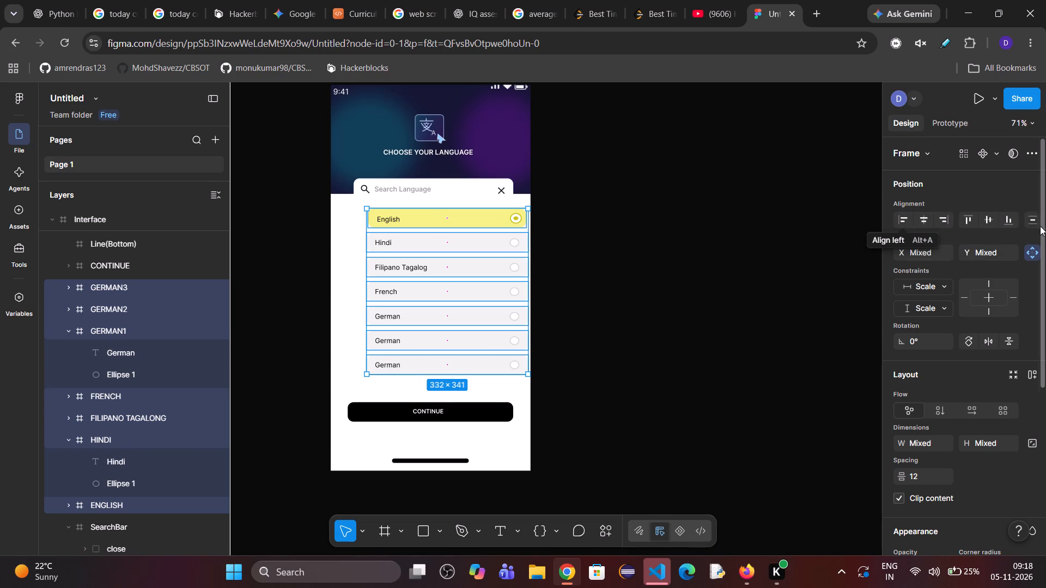
{"action": "left_click", "coordinate": [926, 220]}
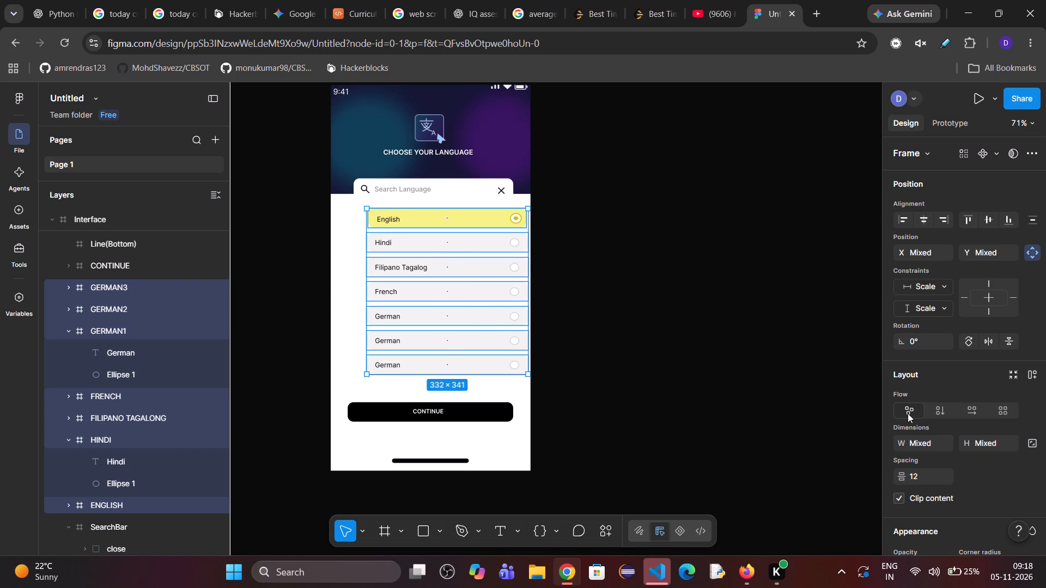
Nudge the seven selected language rows 40 px to the left within the Interface frame.
{"action": "key", "text": "shift+Left"}
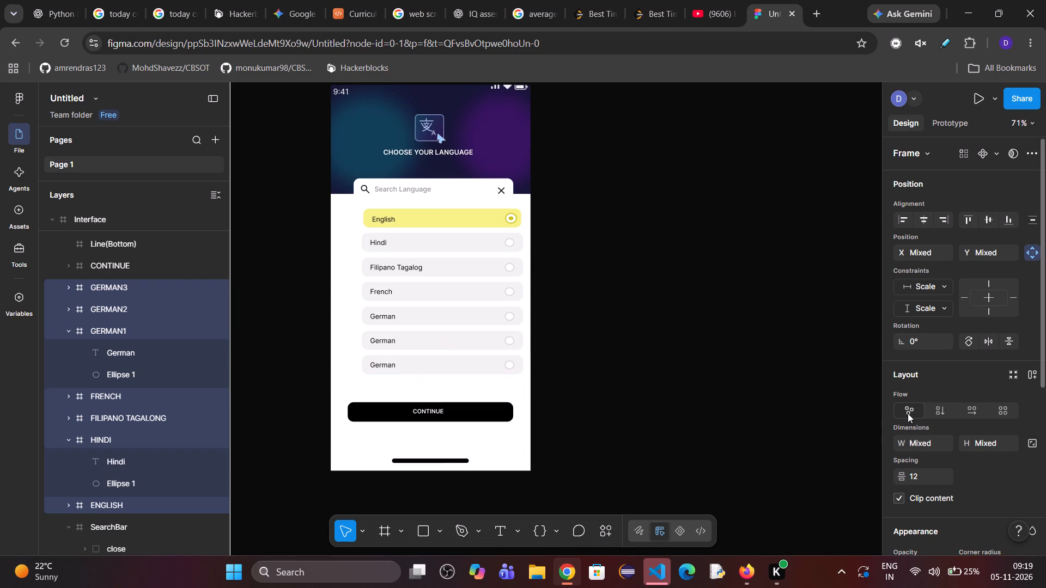
{"action": "key", "text": "shift+Left"}
{"action": "key", "text": "shift+Left"}
{"action": "key", "text": "shift+Left"}
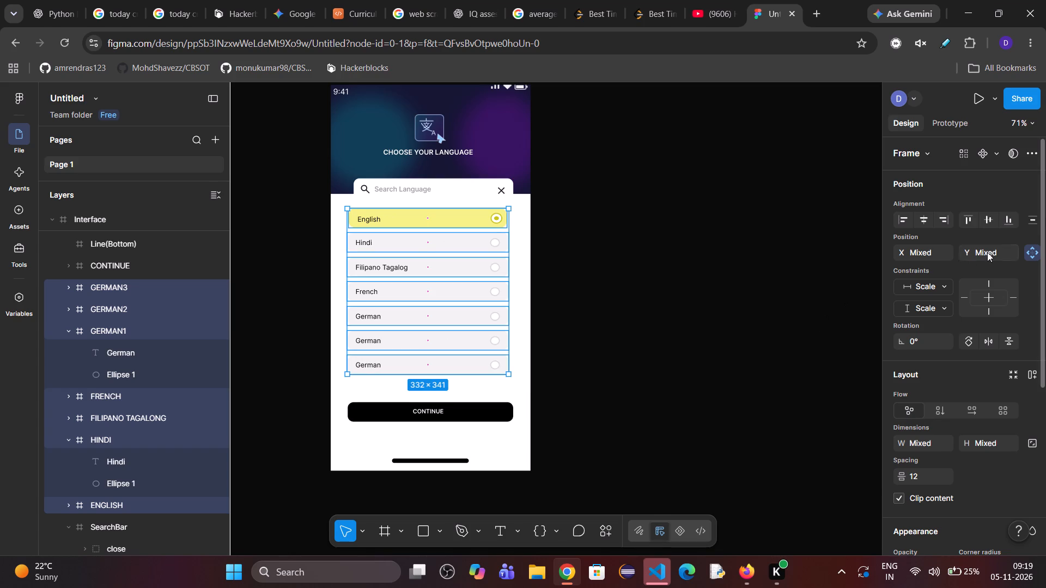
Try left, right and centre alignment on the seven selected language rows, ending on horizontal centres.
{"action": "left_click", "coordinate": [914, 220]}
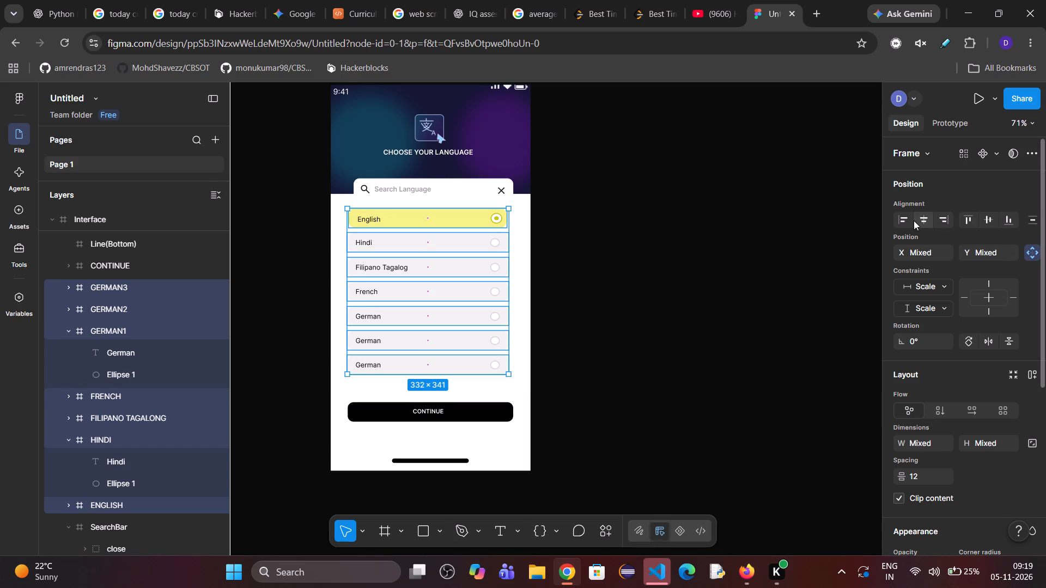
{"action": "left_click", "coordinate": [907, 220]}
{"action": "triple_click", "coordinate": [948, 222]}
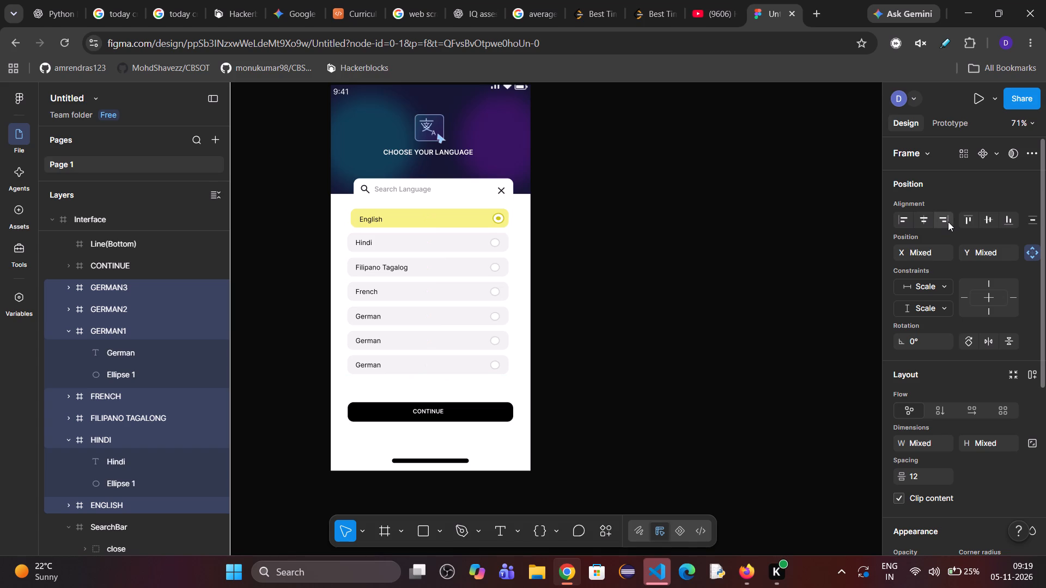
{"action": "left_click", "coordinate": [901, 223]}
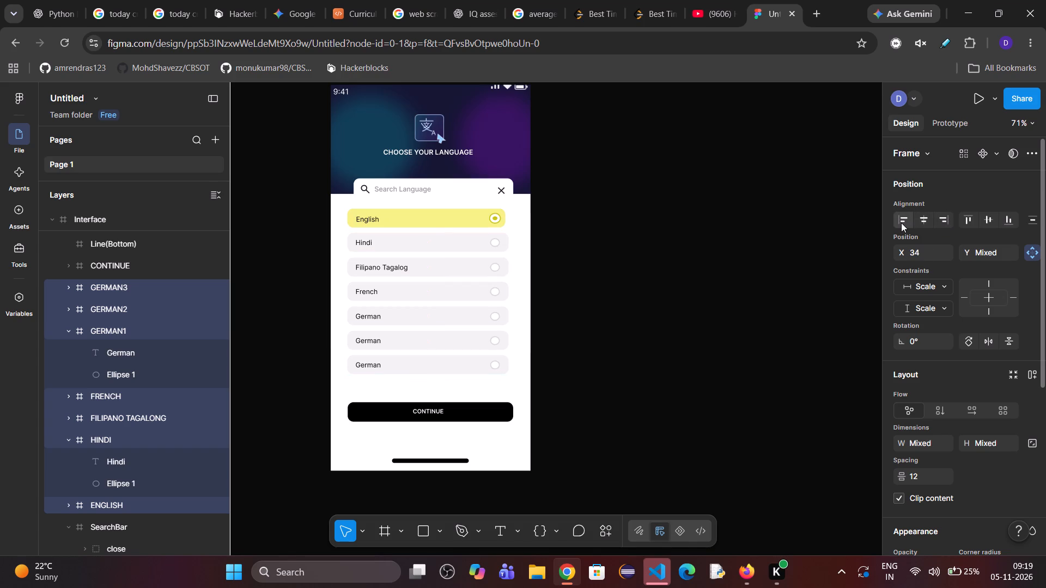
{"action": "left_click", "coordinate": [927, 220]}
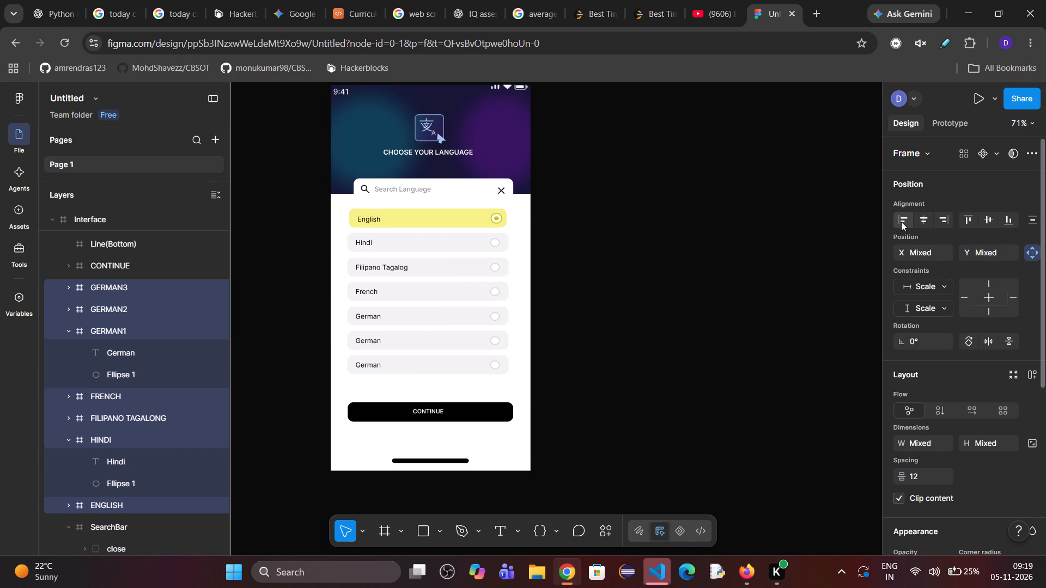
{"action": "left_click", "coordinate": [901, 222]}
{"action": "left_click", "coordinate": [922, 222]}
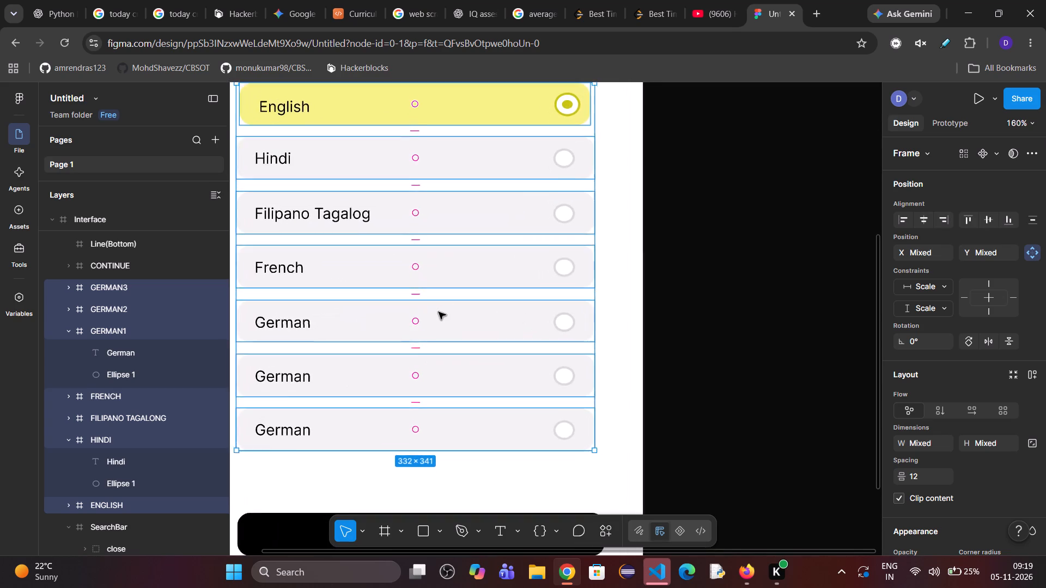
Select the ENGLISH row alone and centre it horizontally within the Interface frame.
{"action": "left_click", "coordinate": [638, 266]}
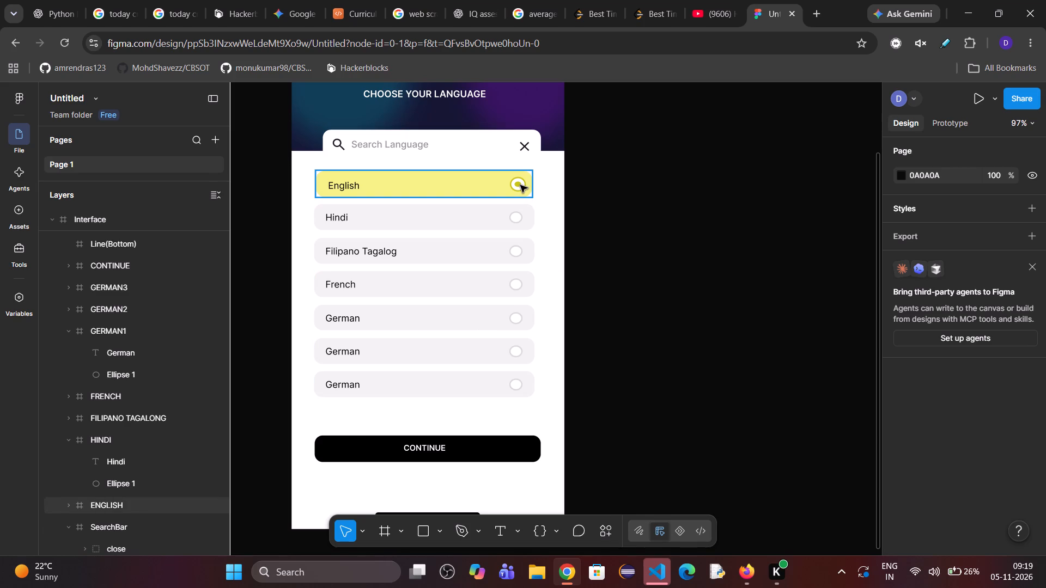
{"action": "left_click", "coordinate": [468, 189]}
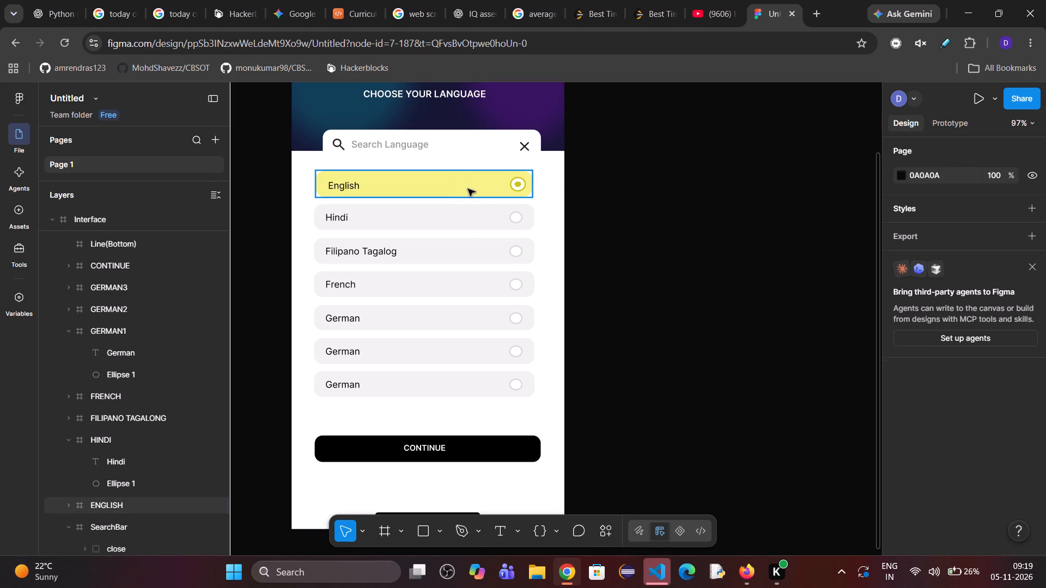
{"action": "left_click", "coordinate": [476, 220]}
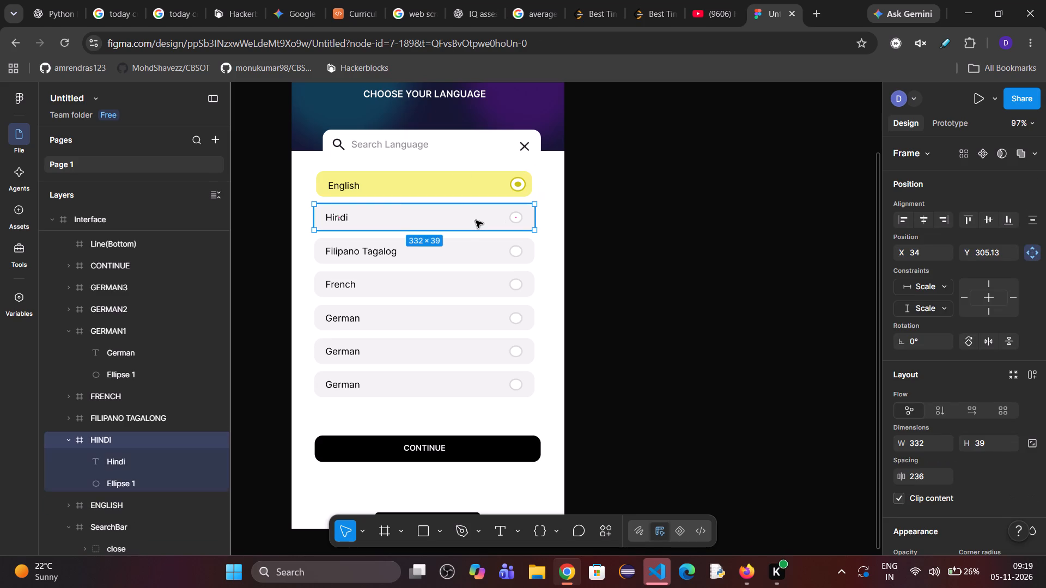
{"action": "left_click", "coordinate": [447, 192]}
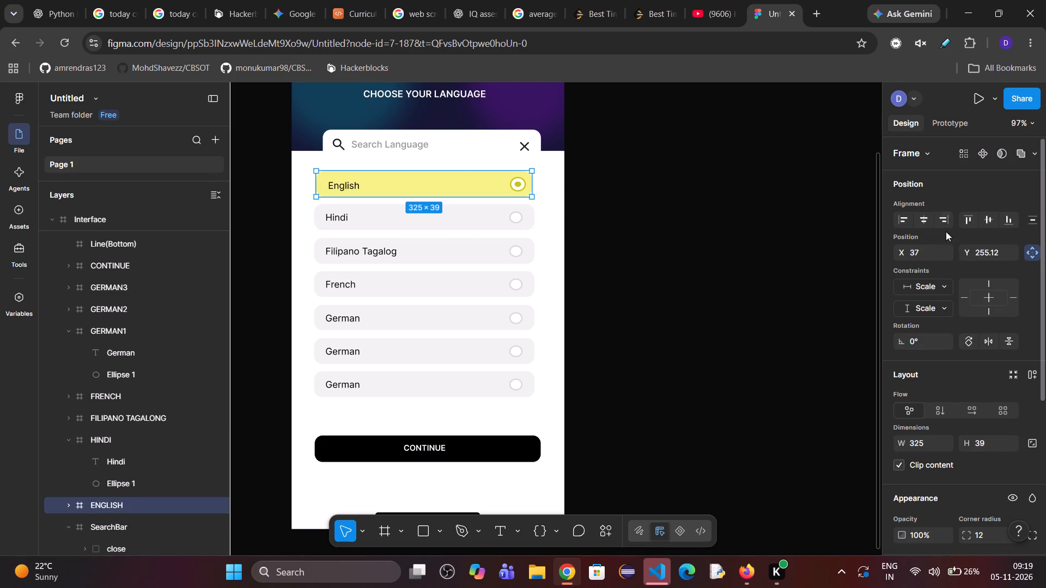
{"action": "left_click", "coordinate": [922, 221]}
{"action": "left_click", "coordinate": [922, 221]}
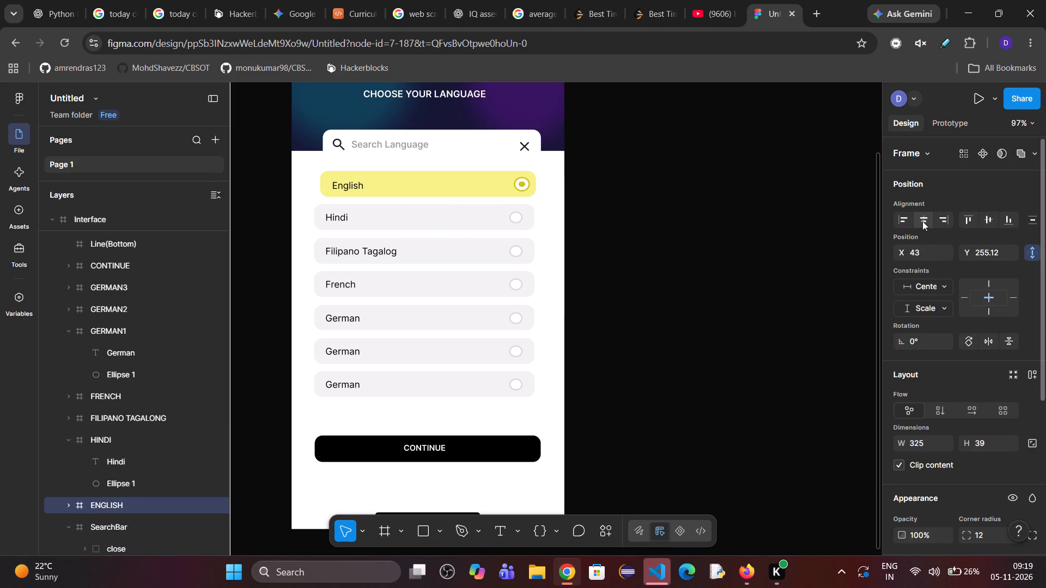
Select the HINDI row alone and centre it horizontally within the Interface frame.
{"action": "left_click", "coordinate": [452, 228]}
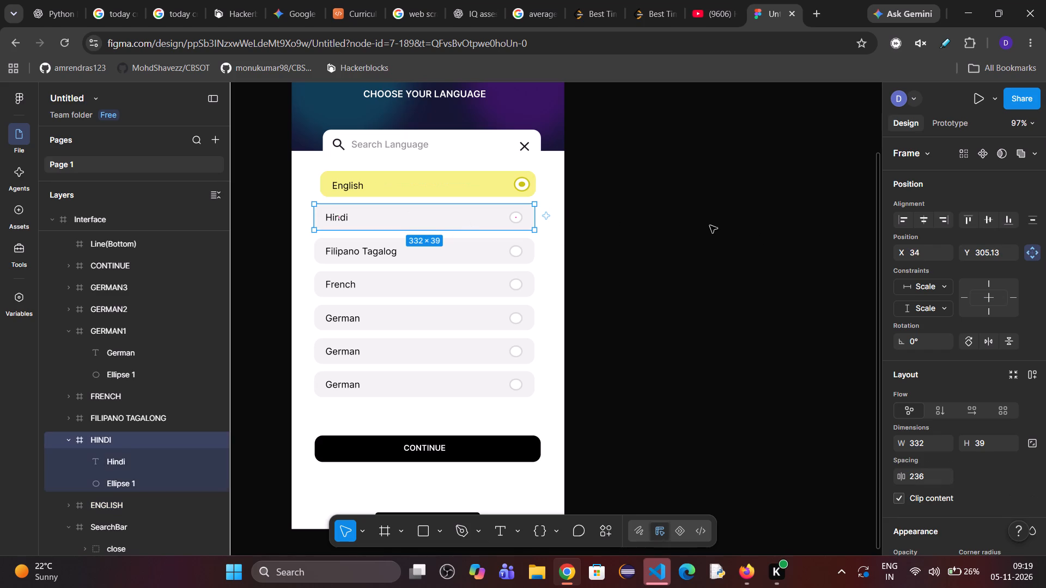
{"action": "left_click", "coordinate": [425, 248], "text": "ctrl"}
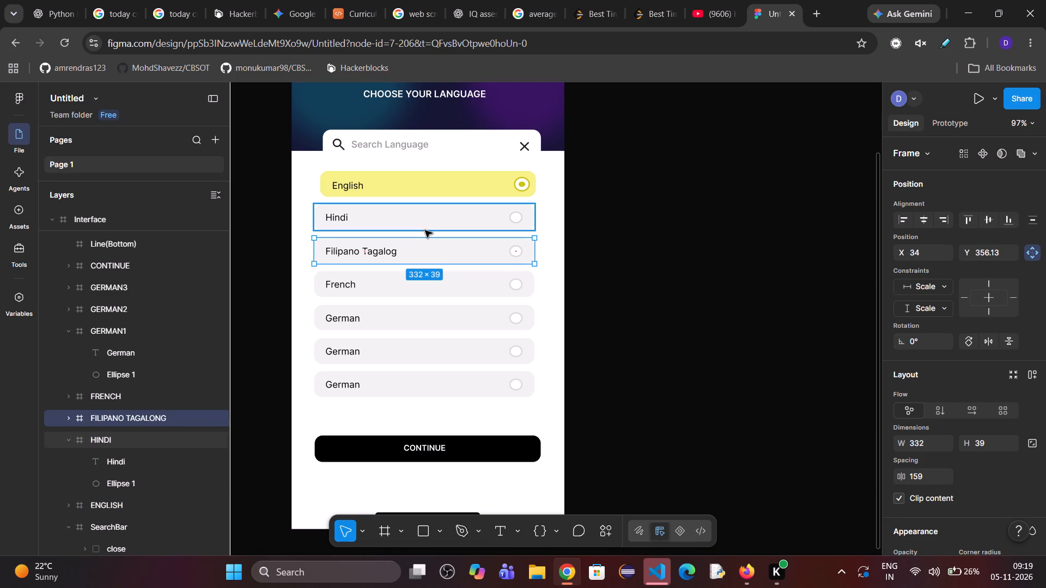
{"action": "left_click", "coordinate": [425, 230], "text": "ctrl"}
{"action": "left_click", "coordinate": [424, 241], "text": "ctrl"}
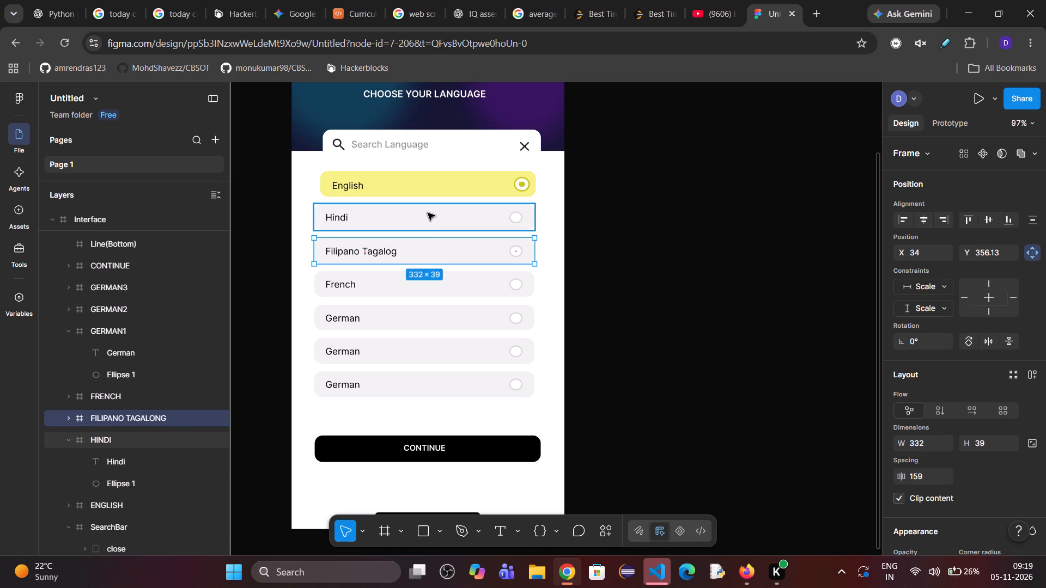
{"action": "left_click", "coordinate": [428, 213], "text": "ctrl"}
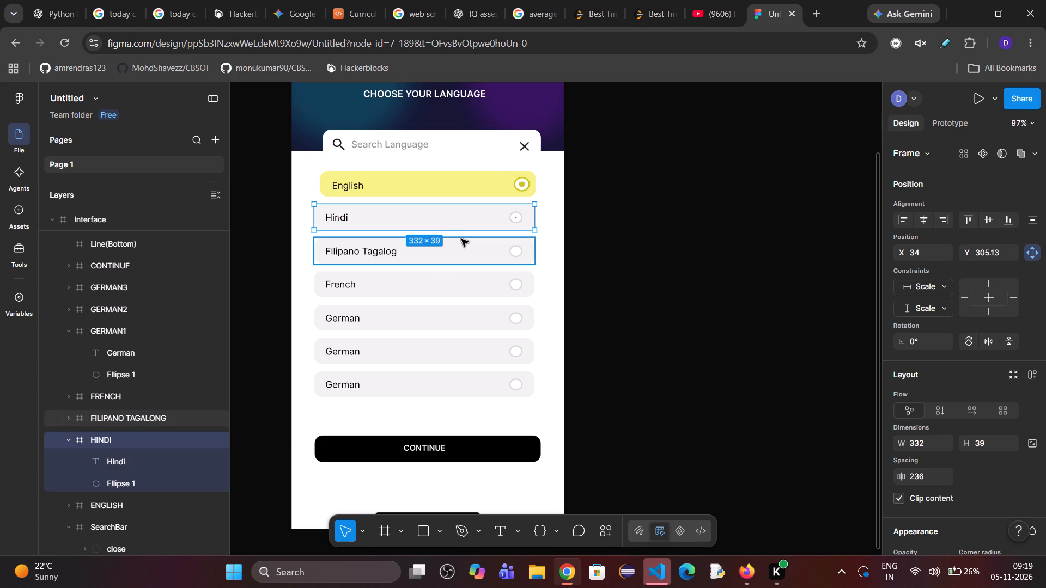
{"action": "left_click", "coordinate": [461, 239], "text": "ctrl"}
{"action": "left_click", "coordinate": [480, 214]}
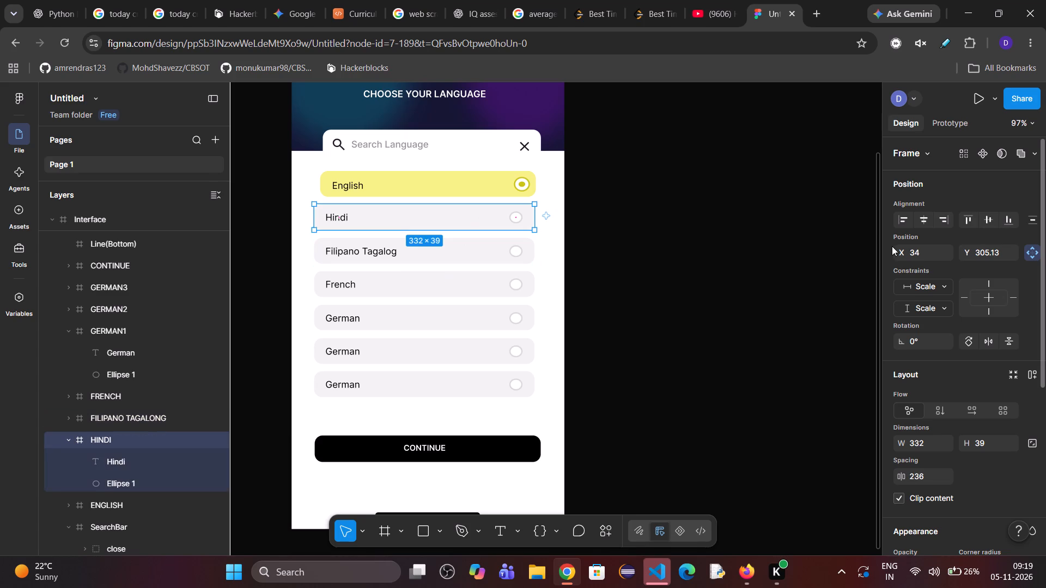
{"action": "left_click", "coordinate": [927, 221]}
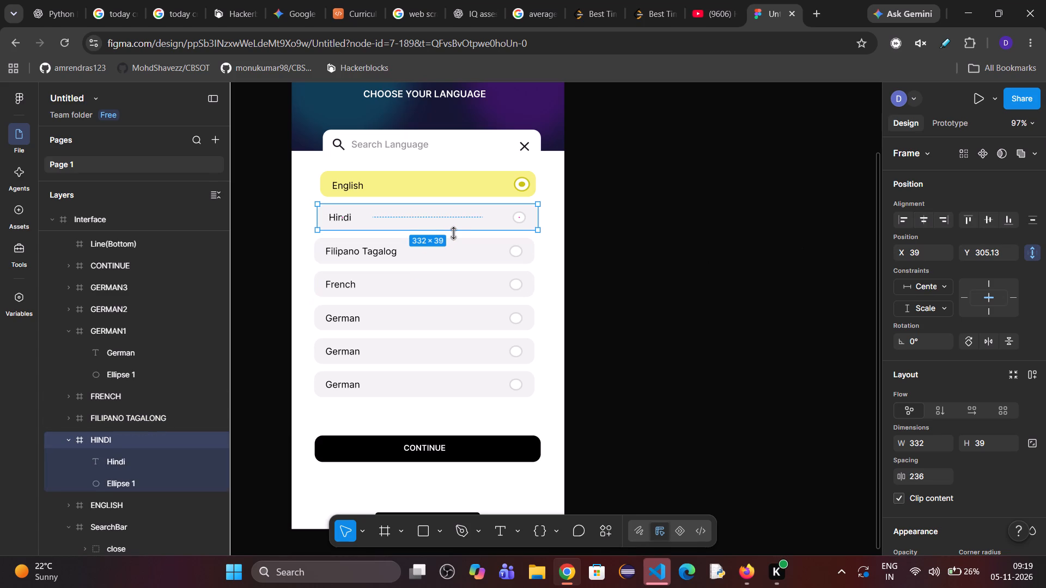
{"action": "left_click", "coordinate": [453, 233]}
{"action": "left_click", "coordinate": [917, 219]}
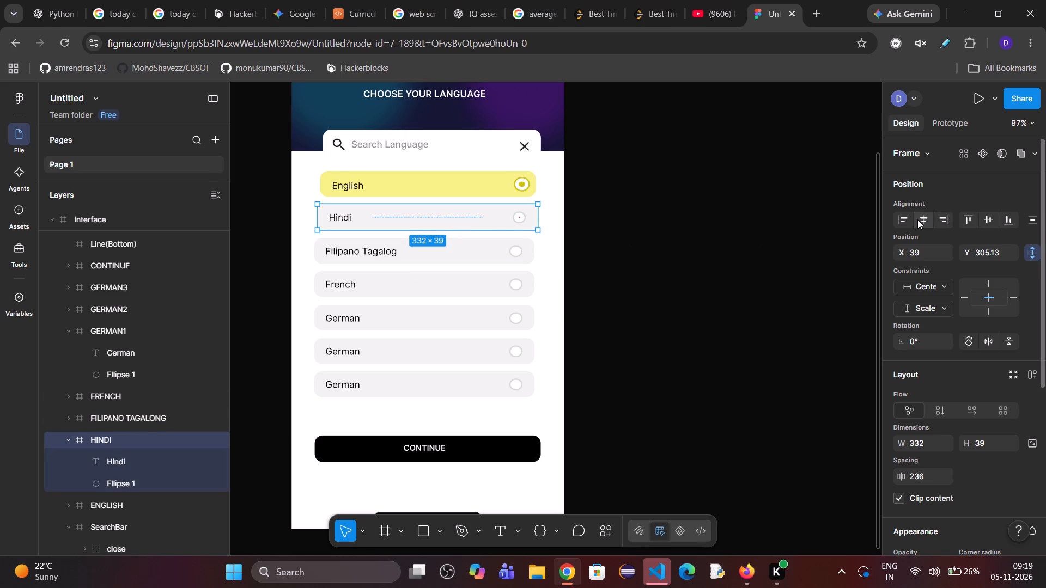
{"action": "left_click", "coordinate": [917, 219]}
Centre the FILIPANO TAGALONG, FRENCH, GERMAN1, GERMAN2 and GERMAN3 rows horizontally in the Interface frame, one by one.
{"action": "left_click", "coordinate": [495, 241]}
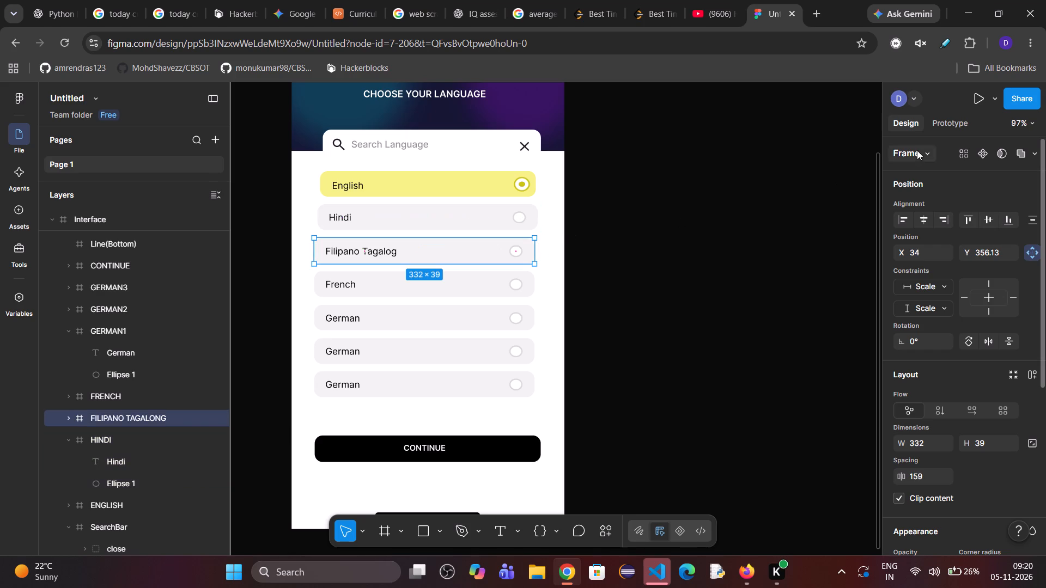
{"action": "left_click", "coordinate": [919, 217]}
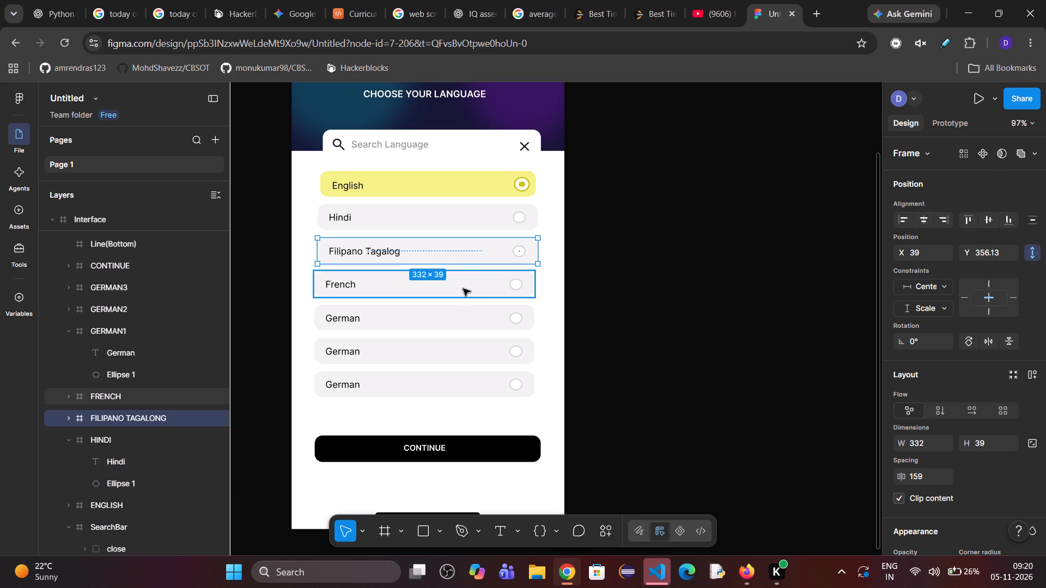
{"action": "left_click", "coordinate": [464, 287]}
{"action": "left_click", "coordinate": [924, 215]}
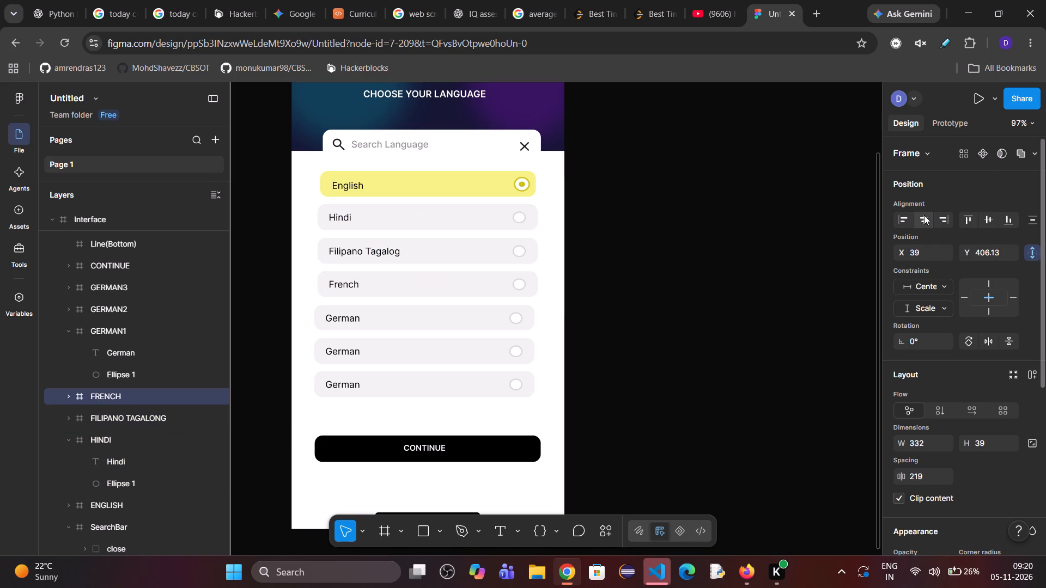
{"action": "left_click", "coordinate": [490, 307]}
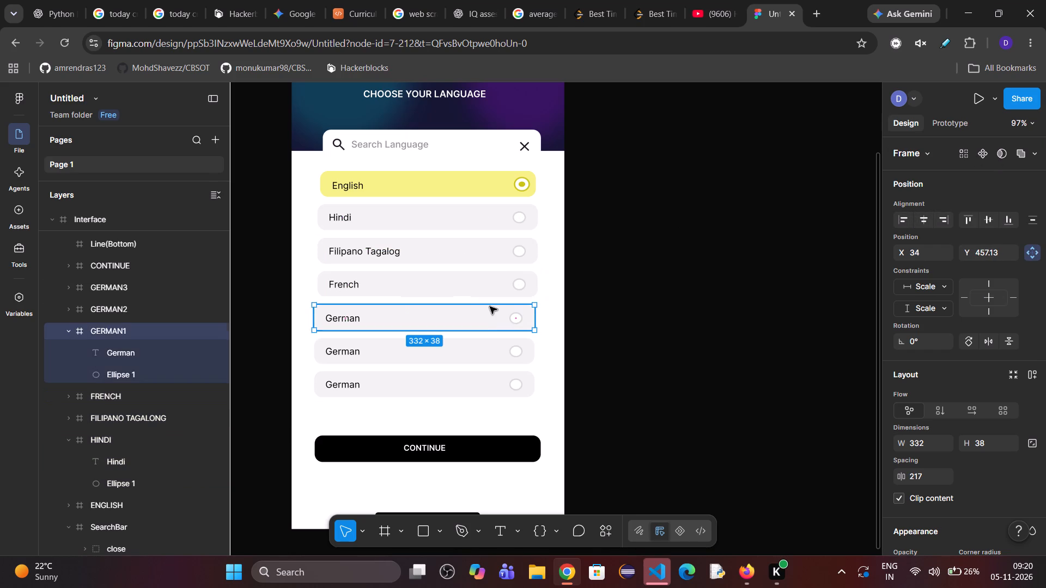
{"action": "left_click", "coordinate": [921, 218]}
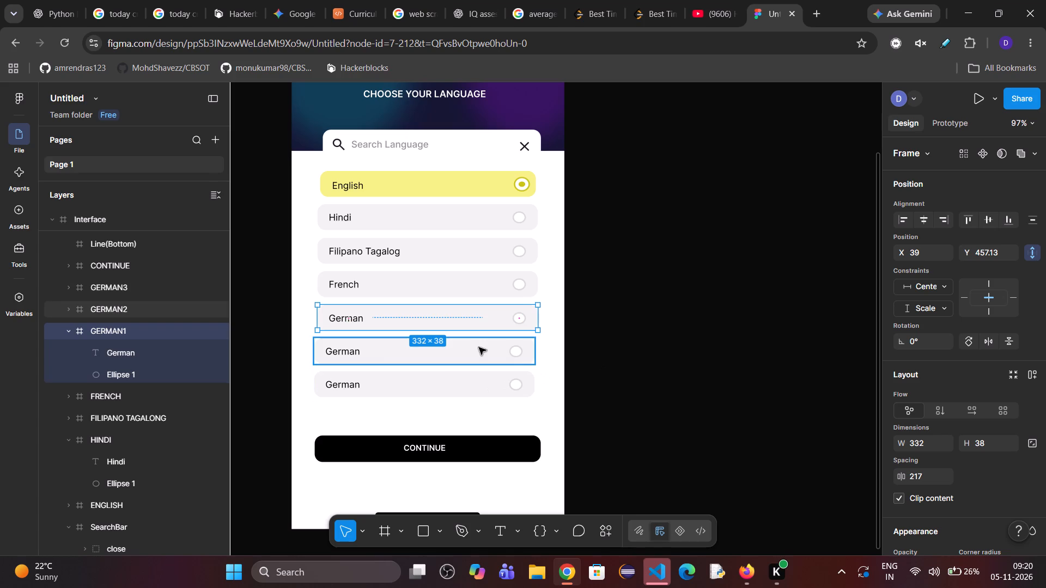
{"action": "left_click", "coordinate": [479, 347]}
{"action": "left_click", "coordinate": [926, 219]}
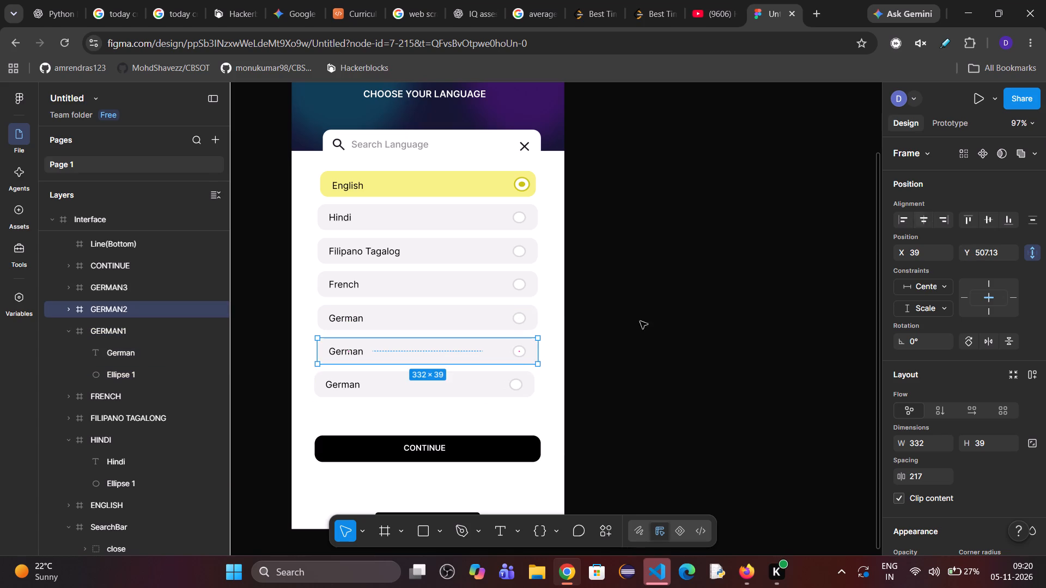
{"action": "left_click", "coordinate": [476, 377]}
{"action": "left_click", "coordinate": [924, 215]}
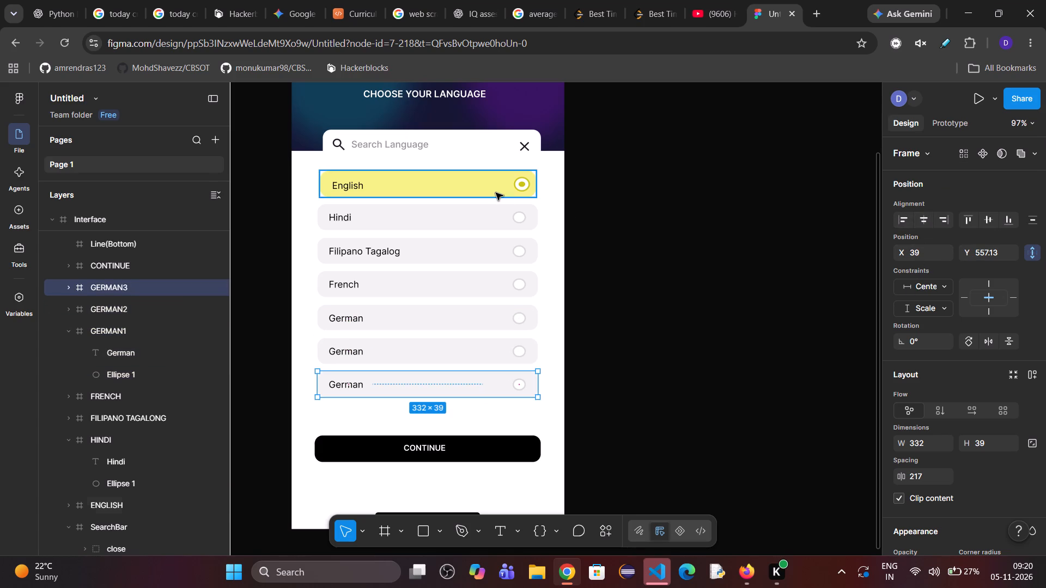
Shift the ENGLISH row slightly to the right of the other language rows, and select the HINDI row.
{"action": "left_click_drag", "start_coordinate": [510, 192], "coordinate": [522, 192]}
{"action": "left_click", "coordinate": [510, 216]}
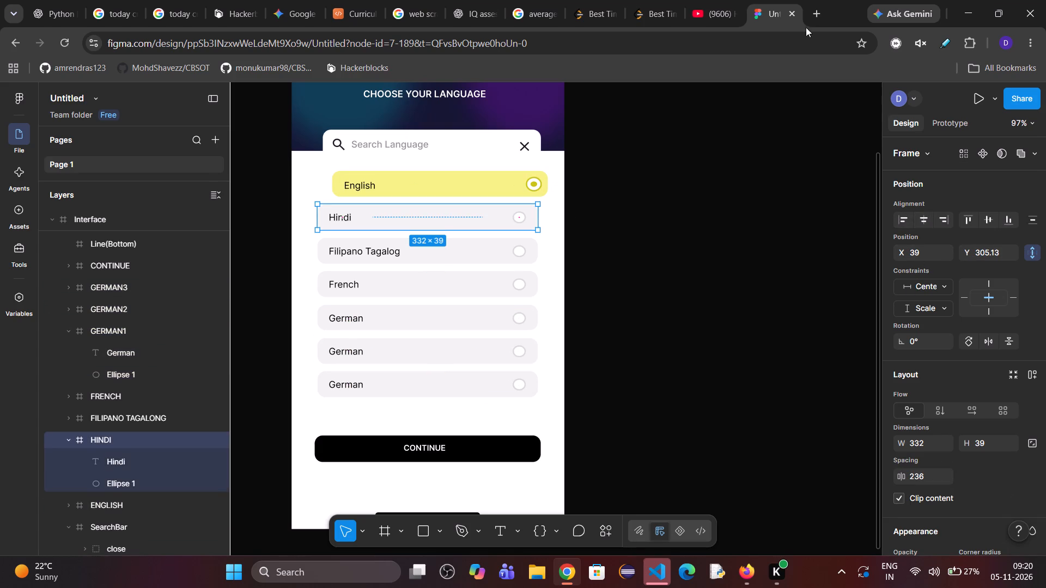
Open a new blank browser tab.
{"action": "left_click", "coordinate": [820, 10]}
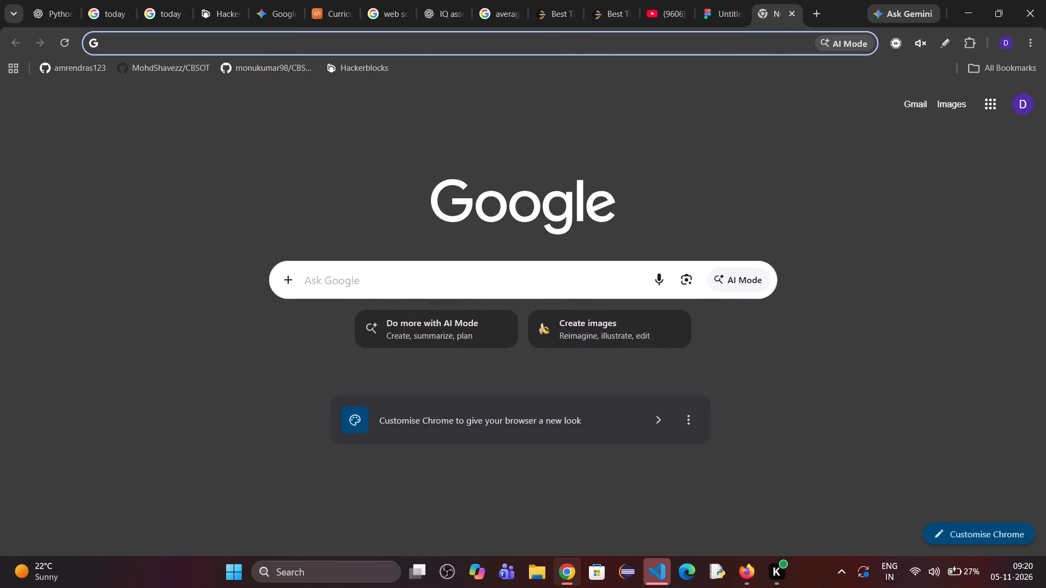
Switch to the Visual Studio Code window showing Inheritance1.py.
{"action": "left_click", "coordinate": [641, 578]}
{"action": "left_click", "coordinate": [665, 583]}
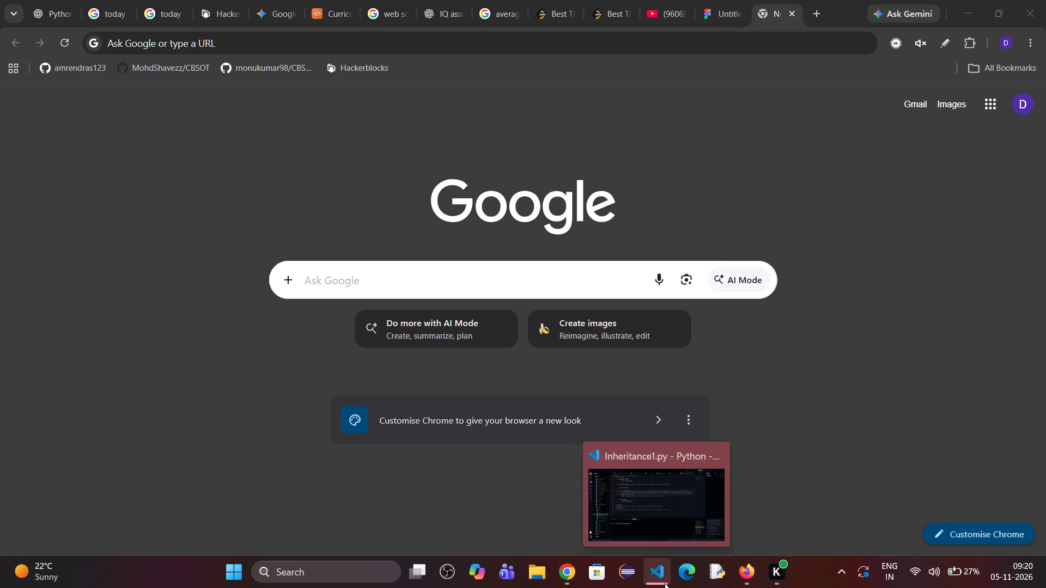
{"action": "left_click_drag", "start_coordinate": [397, 260], "coordinate": [364, 266]}
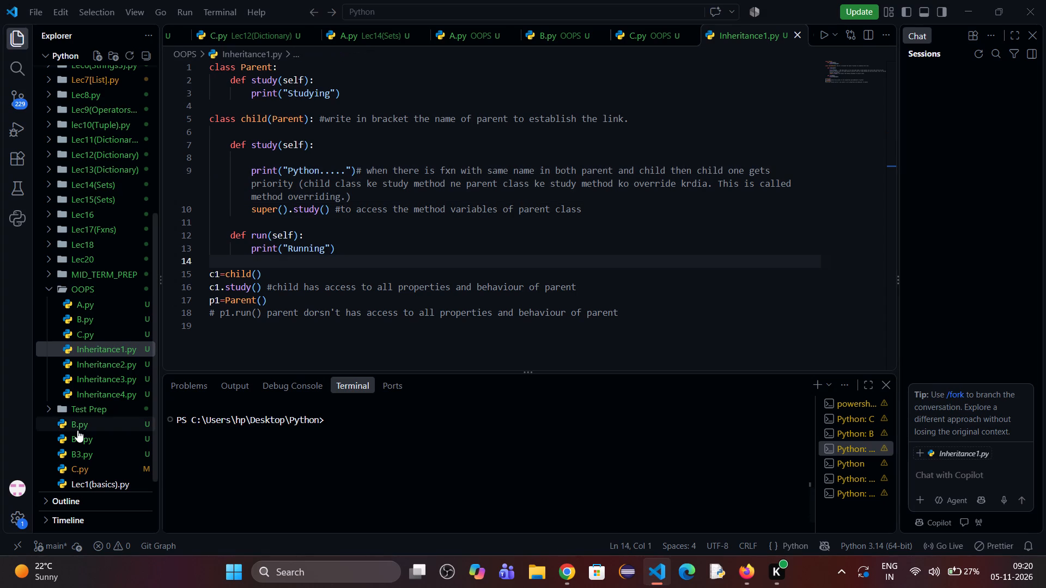